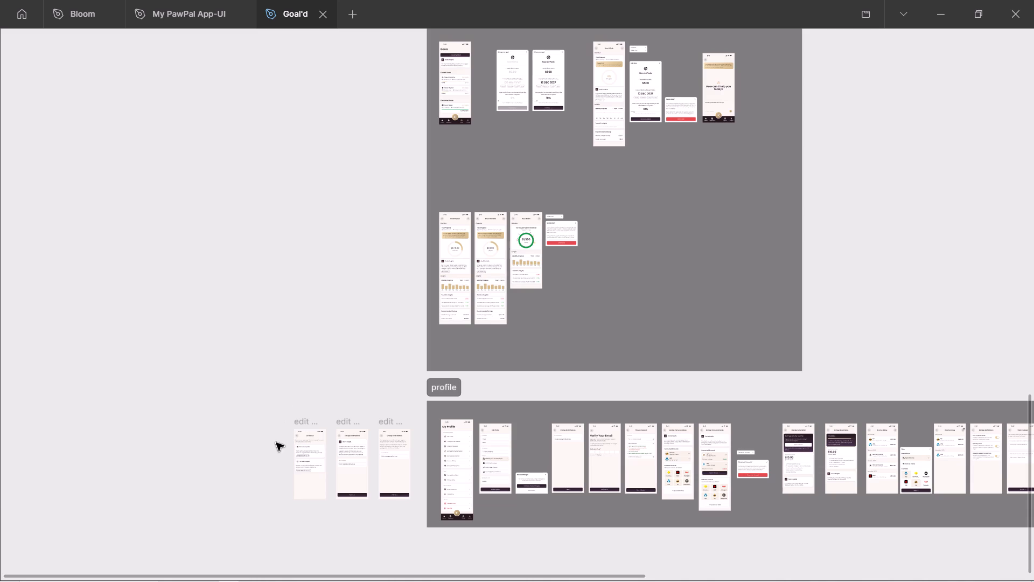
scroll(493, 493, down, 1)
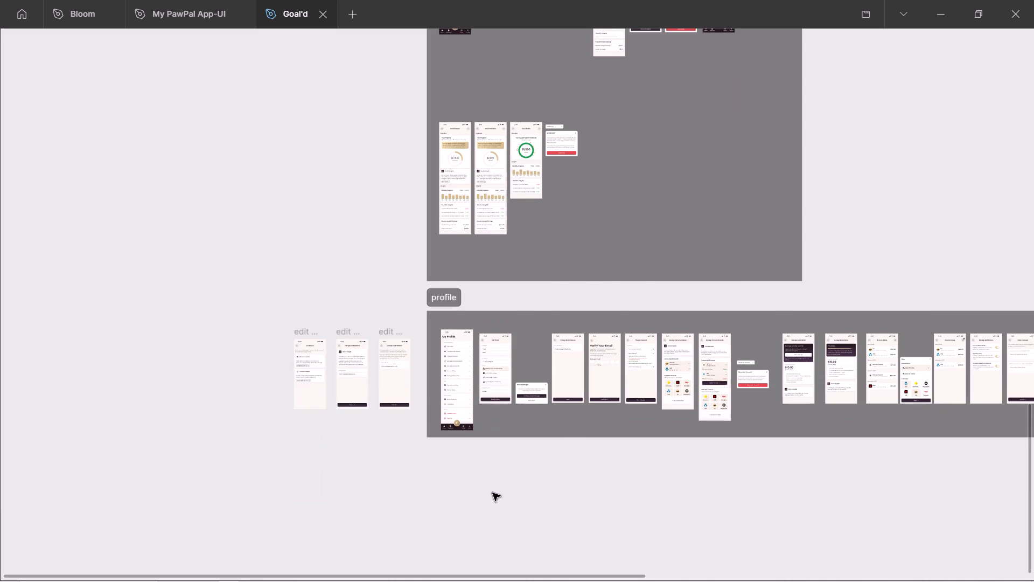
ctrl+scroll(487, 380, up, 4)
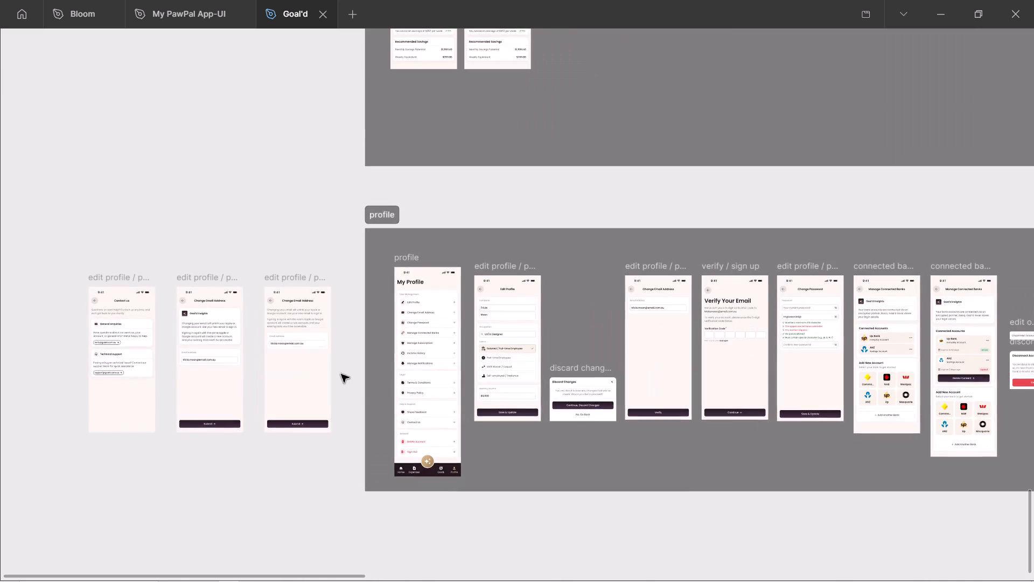
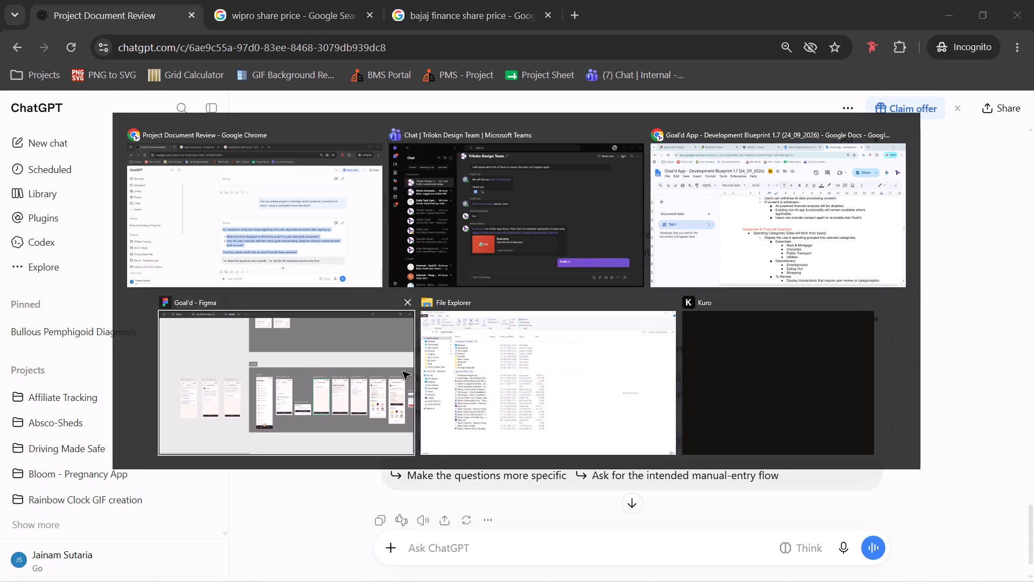
Switch to the Chrome window holding the Goal'd project pages and bring up the Blueprint Creation to-do in Basecamp.
key(alt+Tab)
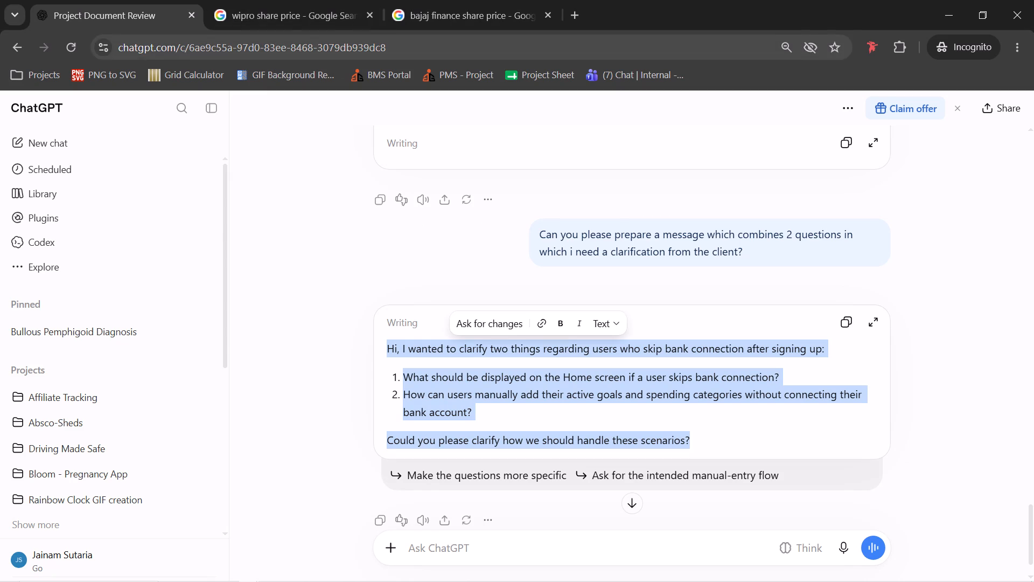
key(alt+Tab)
key(alt+Tab)
alt+click(247, 378)
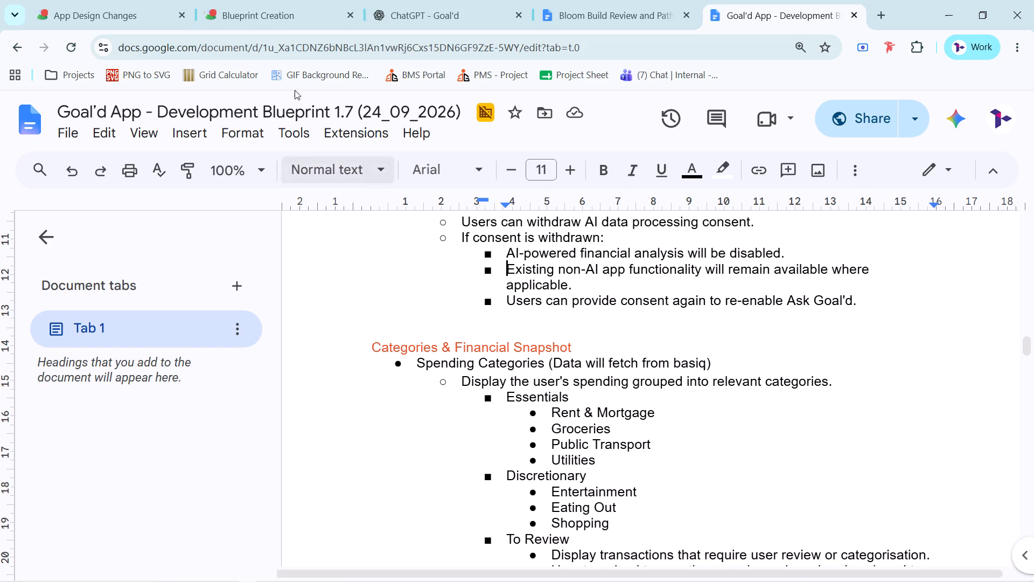
click(271, 2)
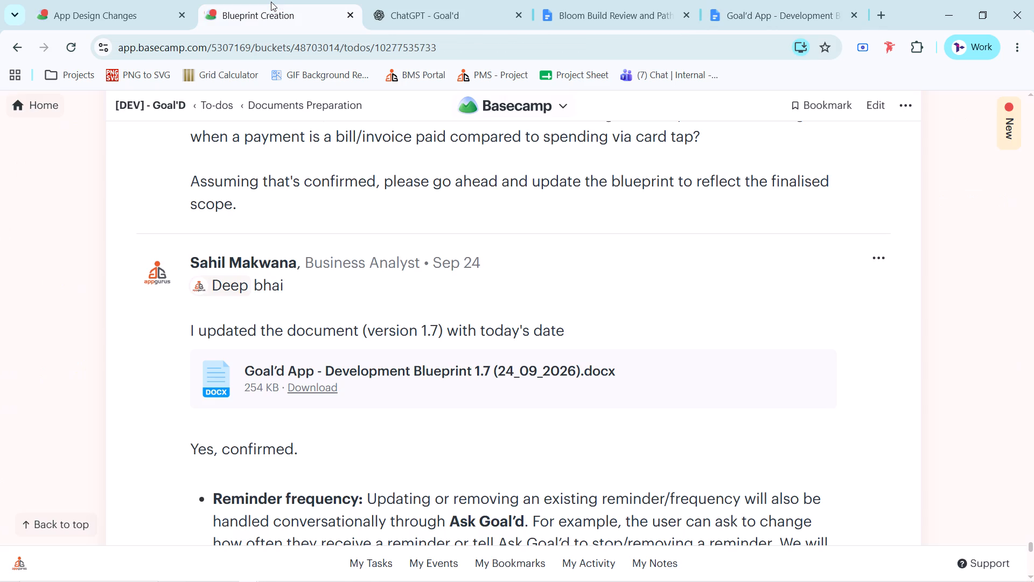
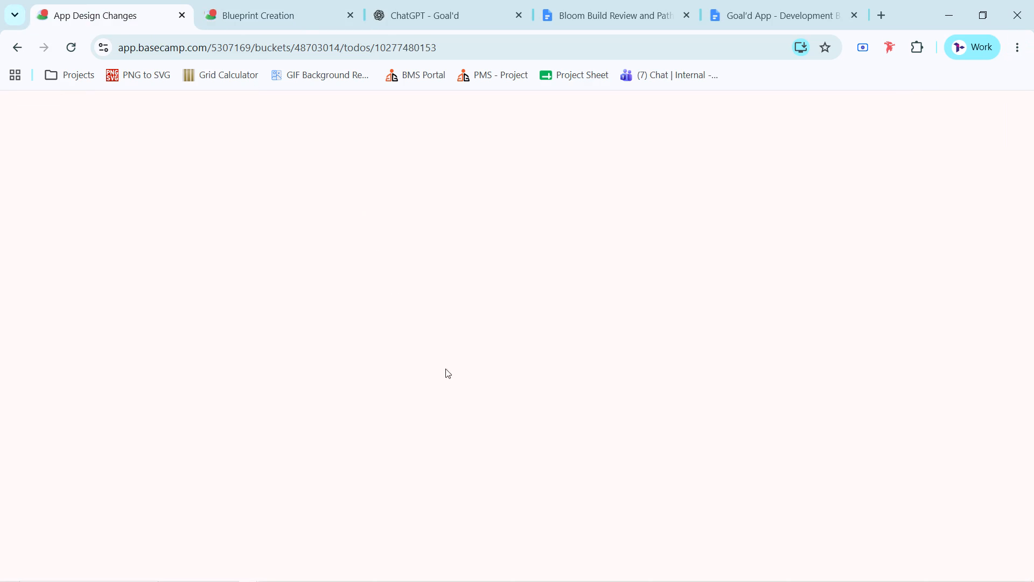
Read the client's Goal Progress chart feedback in the App Design Changes to-do.
scroll(433, 379, down, 1)
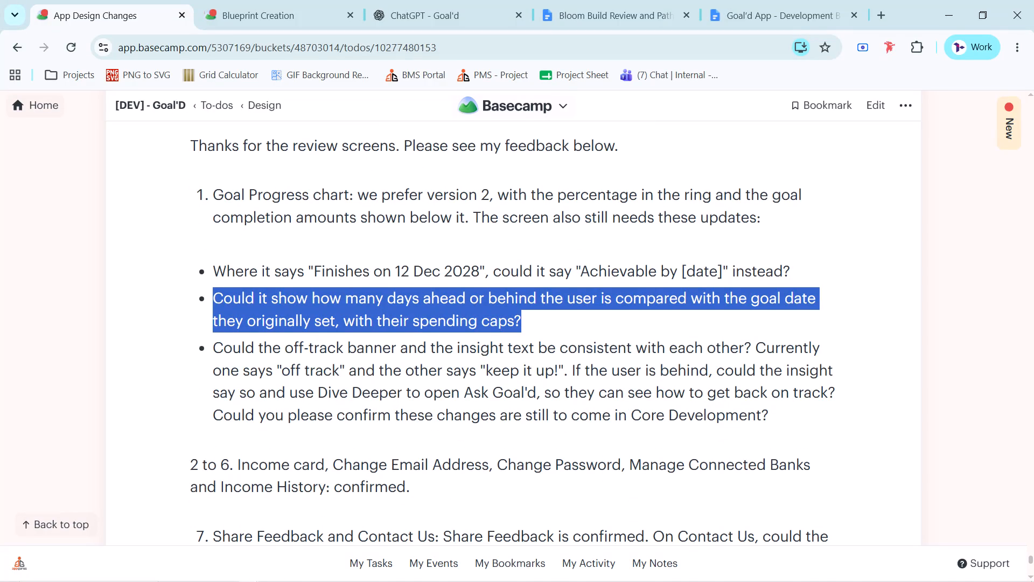
click(387, 203)
Switch to the Goal'd Figma file and inspect the Your Progress card across the Home section's goal insights variants.
key(alt+Tab)
key(alt+Tab)
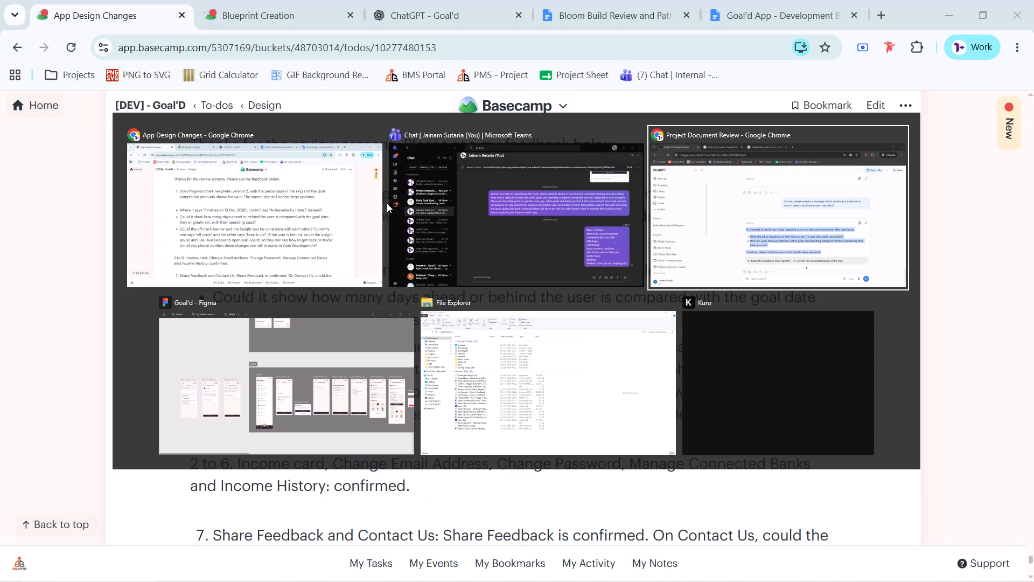
key(alt+Tab)
ctrl+scroll(363, 324, down, 7)
key(ctrl+backslash)
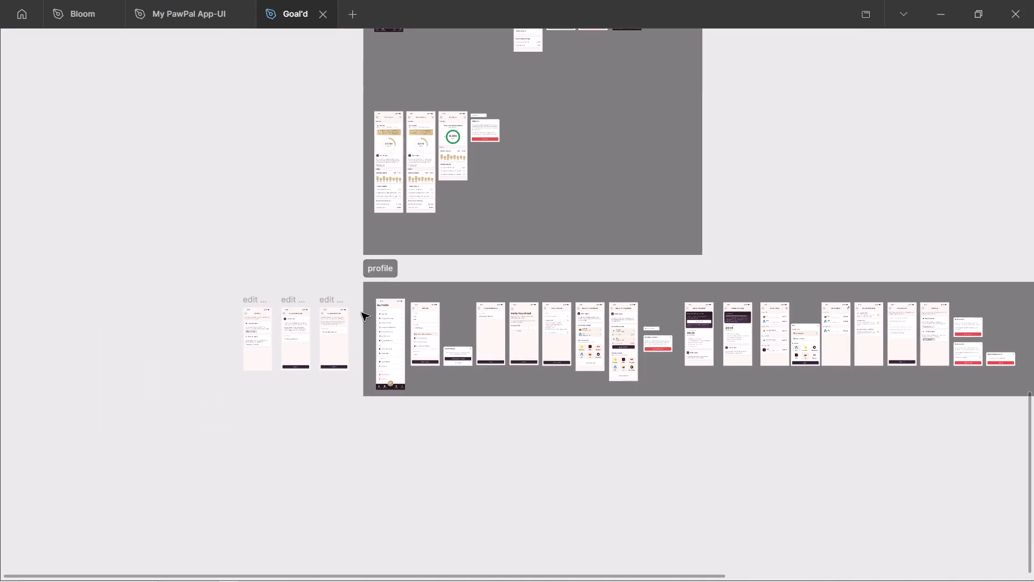
key(ctrl+backslash)
scroll(366, 309, up, 6)
click(287, 286)
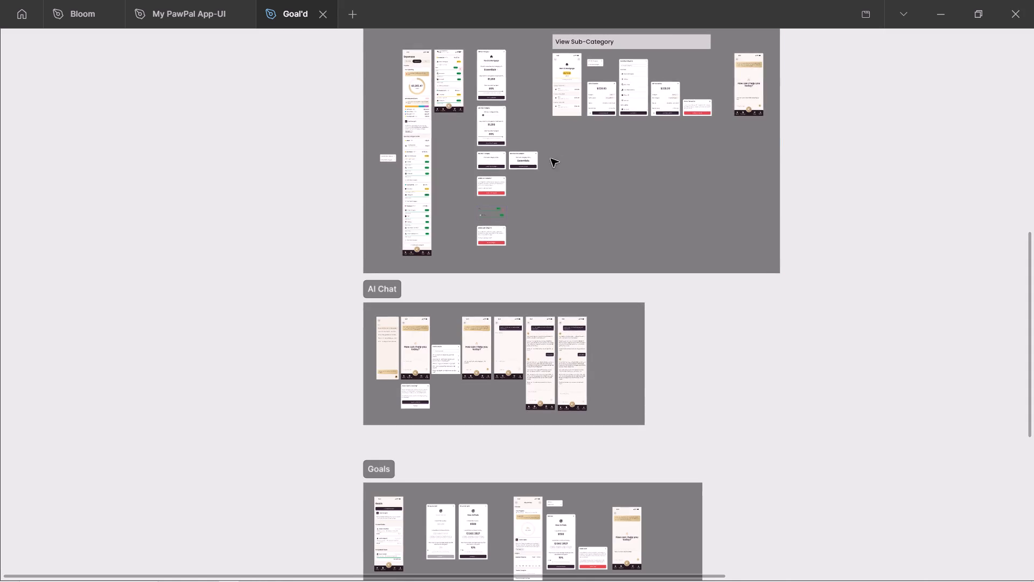
scroll(556, 143, up, 3)
ctrl+scroll(430, 123, up, 9)
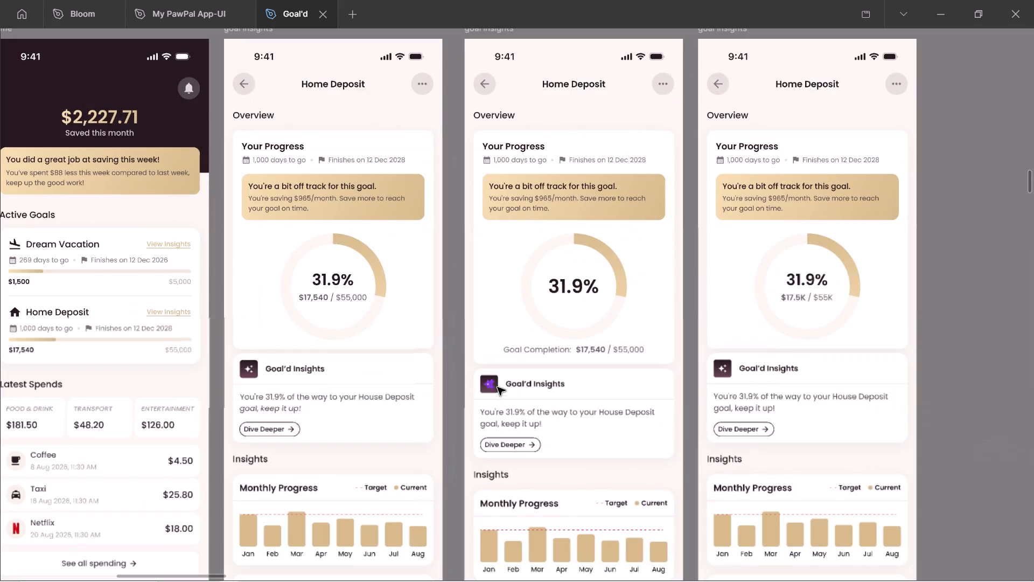
triple_click(555, 343)
double_click(570, 328)
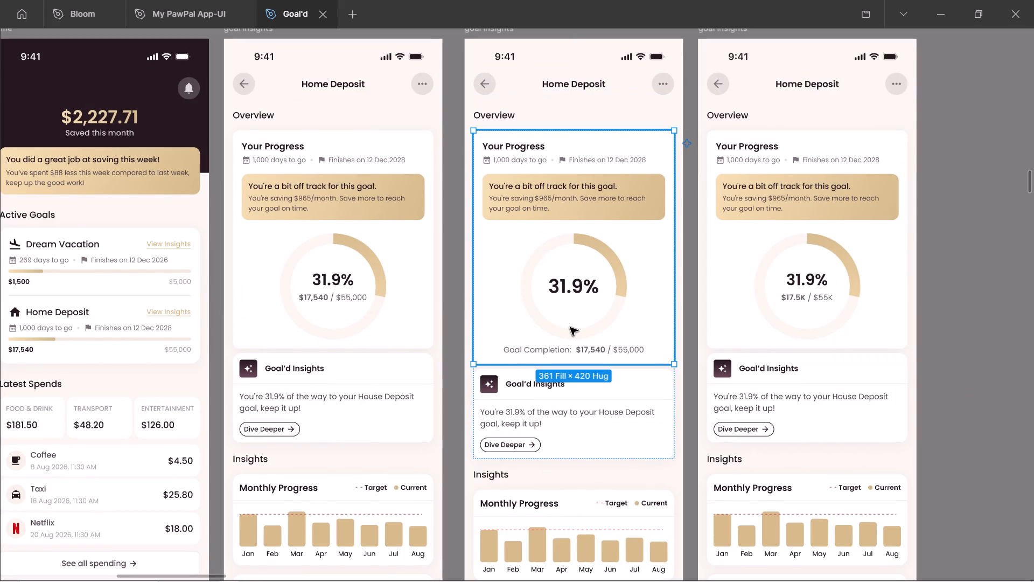
click(571, 327)
Cut the two goal insights frames that show the amounts inside the ring out of the Home section.
ctrl+scroll(517, 303, down, 4)
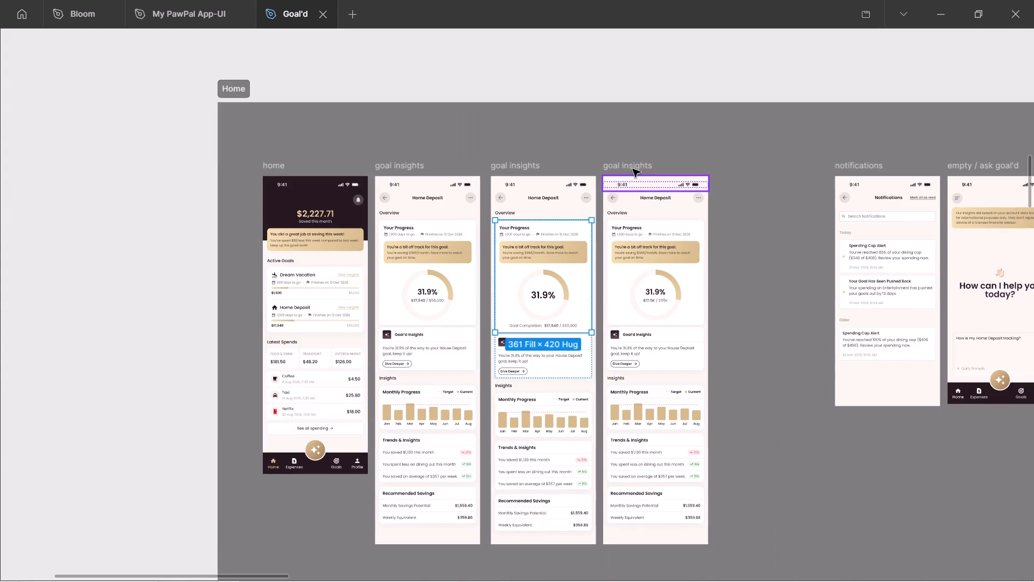
click(633, 163)
shift+click(400, 164)
ctrl+scroll(707, 249, down, 4)
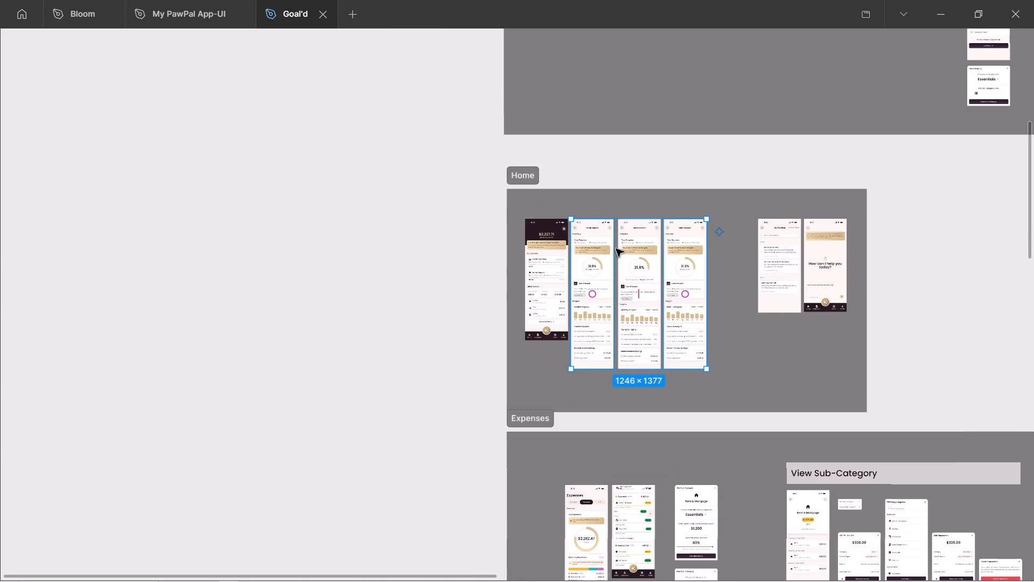
drag(595, 241, 303, 240)
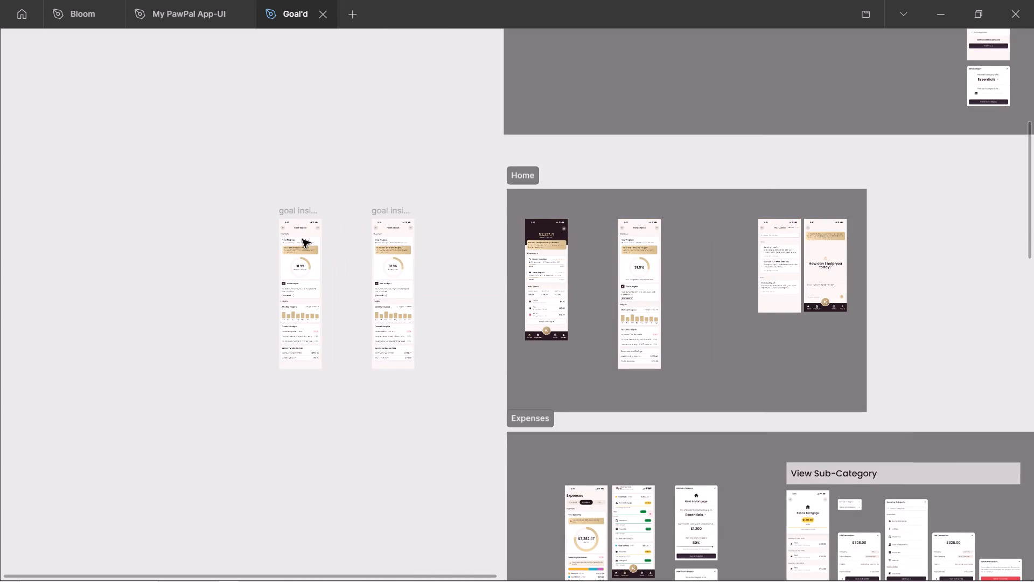
drag(303, 240, 302, 240)
key(ctrl+x)
Paste the two cut goal insights frames on the Archive page, below the last row of profile screens.
key(ctrl+backslash)
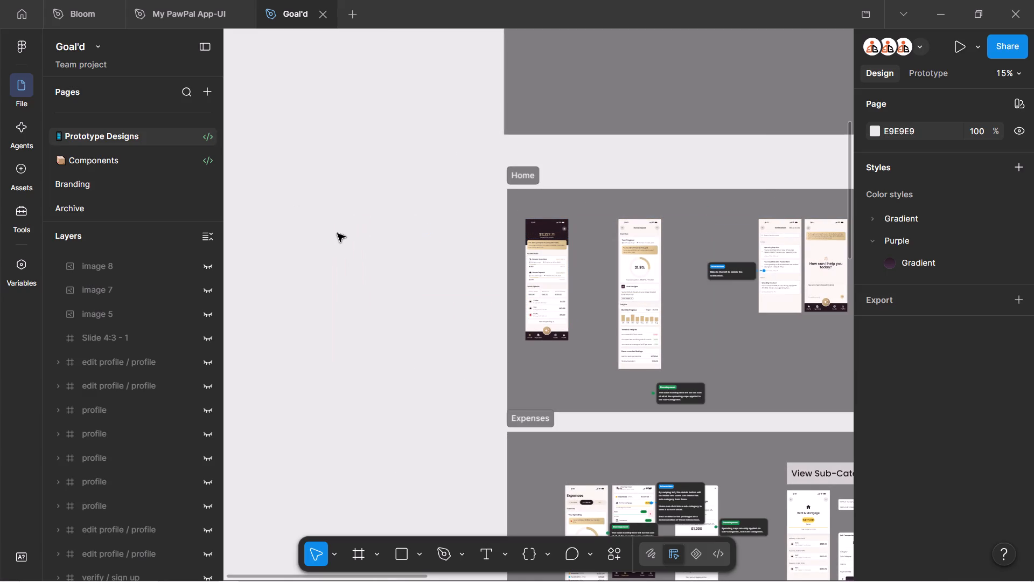
click(90, 204)
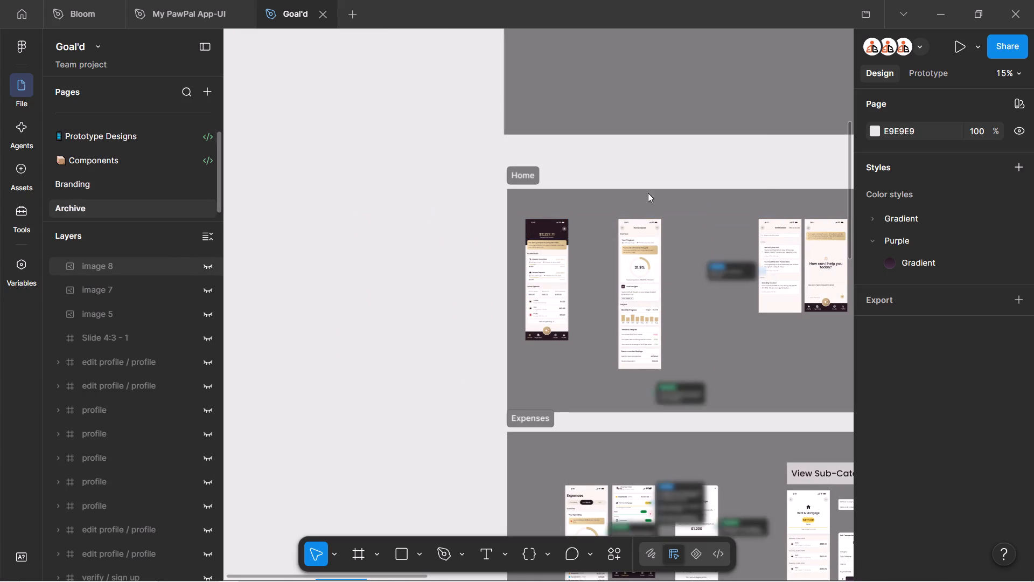
key(ctrl+backslash)
key(shift+exclam)
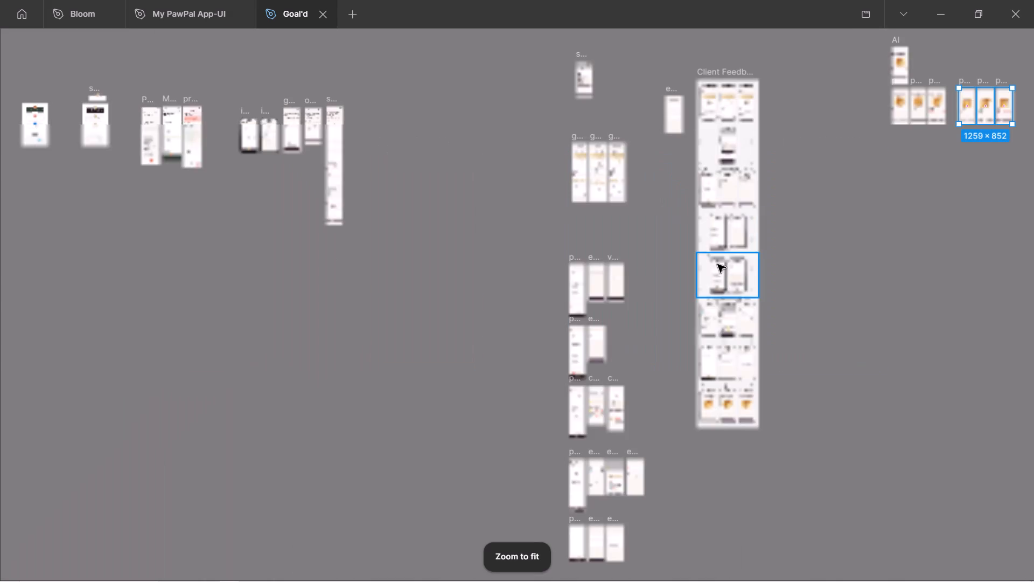
ctrl+click(996, 190)
key(space)
key(space)
key(space)
key(space)
key(space)
key(space)
key(space)
key(space)
drag(934, 281, 869, 103)
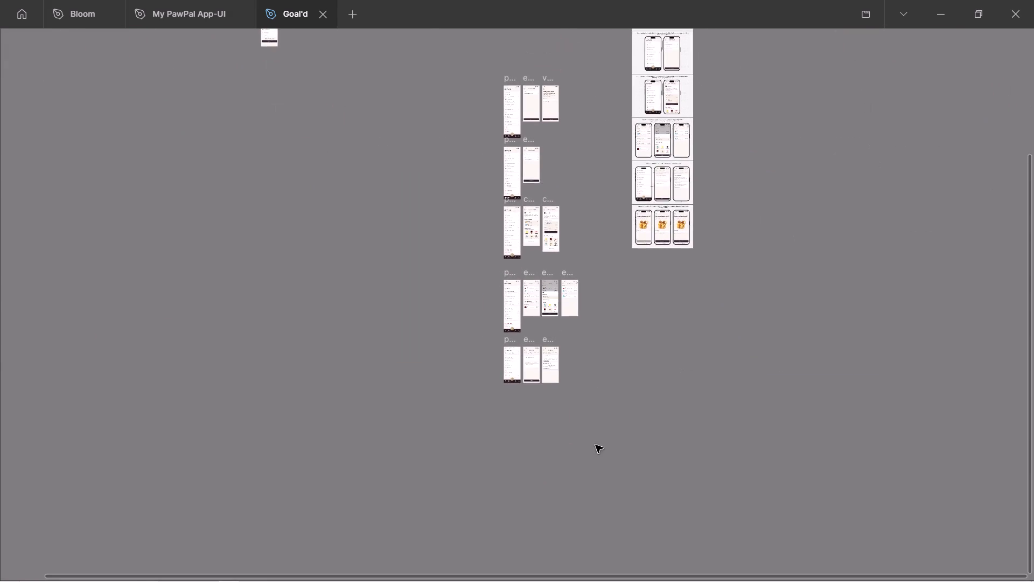
ctrl+scroll(584, 456, up, 4)
right_click(420, 343)
click(459, 349)
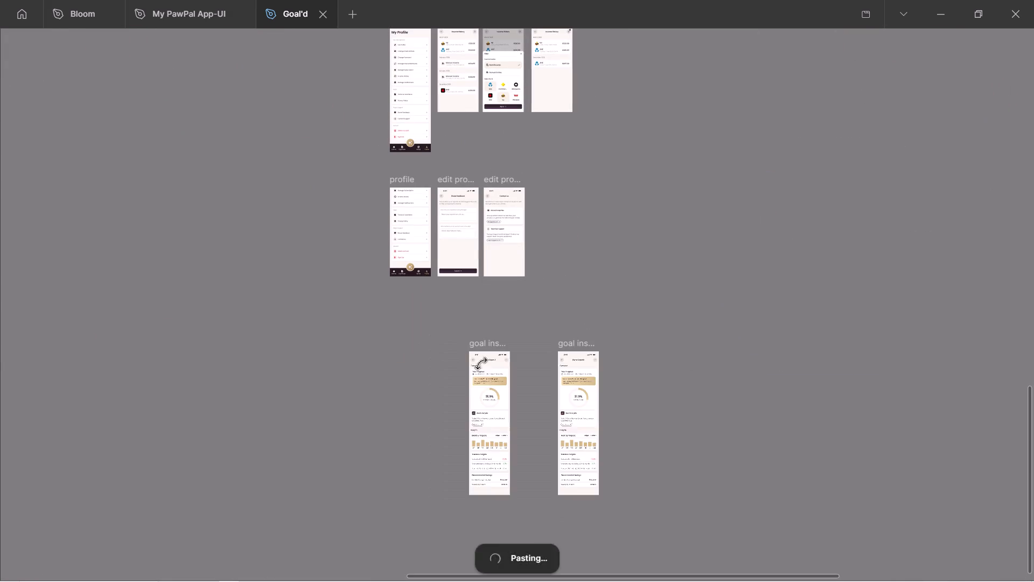
Arrange the two archived goal insights frames side by side, aligned under the profile and edit profile screens.
drag(498, 392, 417, 349)
click(644, 347)
drag(501, 304, 460, 307)
click(558, 306)
Return to the Prototype Designs page and move the remaining goal insights frame beside the home screen.
key(ctrl+backslash)
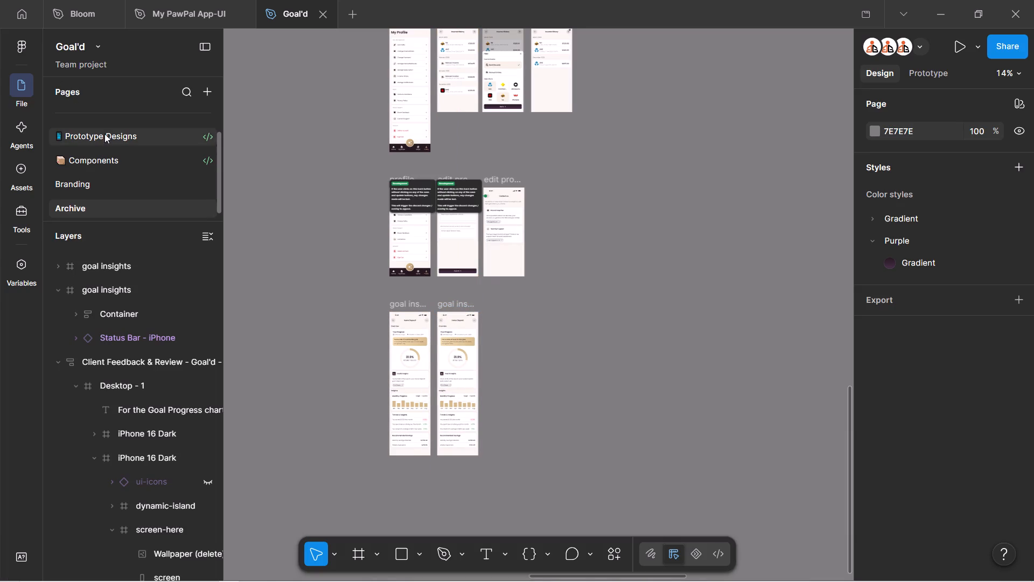
click(121, 136)
key(ctrl+backslash)
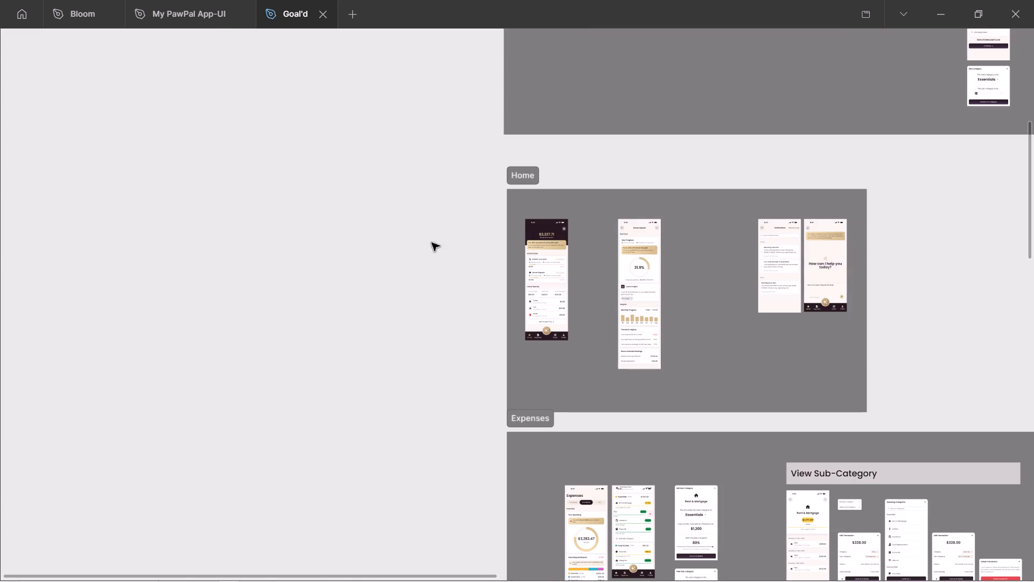
ctrl+scroll(729, 265, up, 5)
ctrl+scroll(544, 206, down, 3)
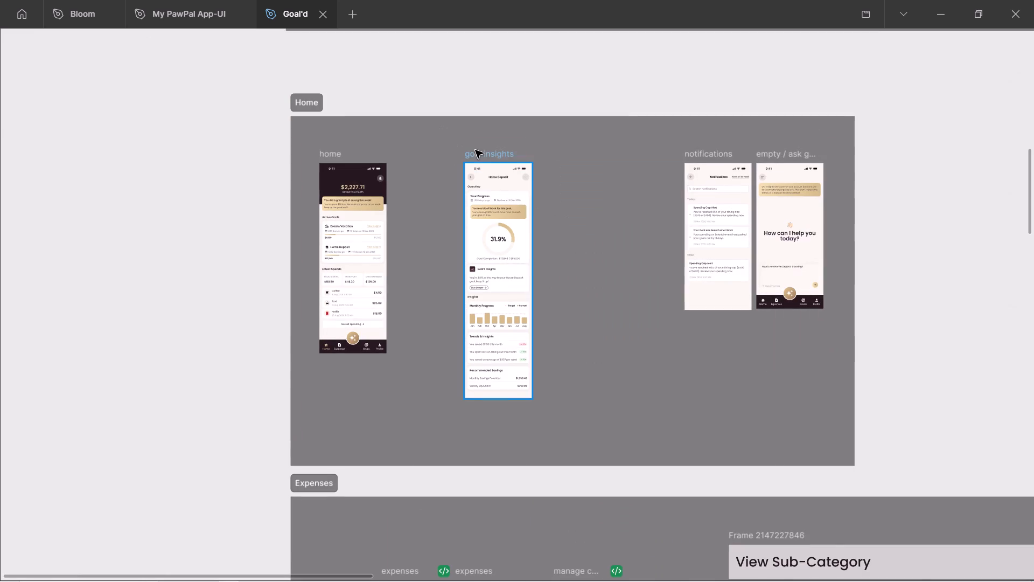
drag(480, 151, 420, 151)
Move the notifications and ask goal'd frames together closer to the goal insights frame in the Home section.
click(716, 153)
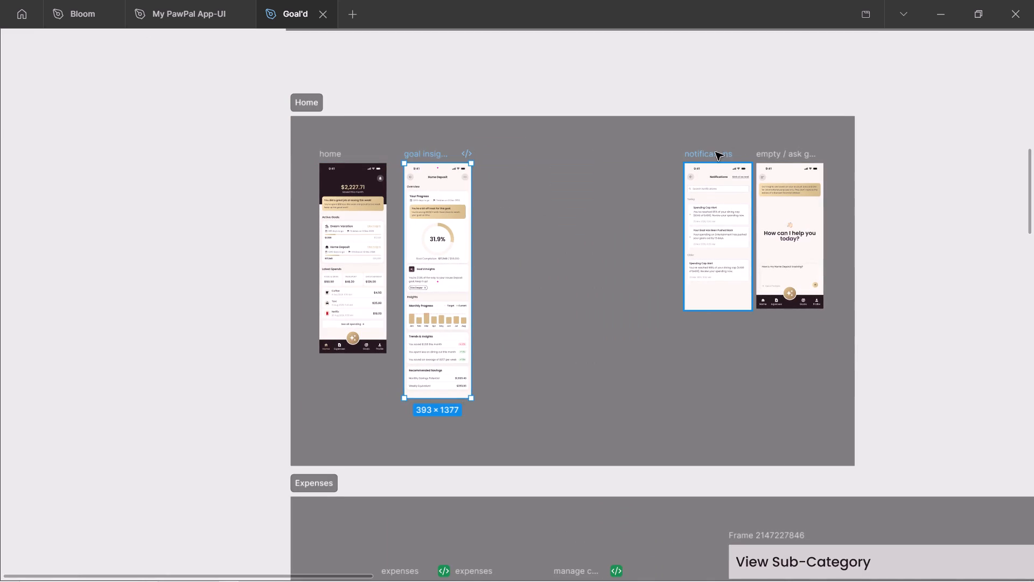
shift+click(776, 149)
shift+drag(726, 190, 550, 187)
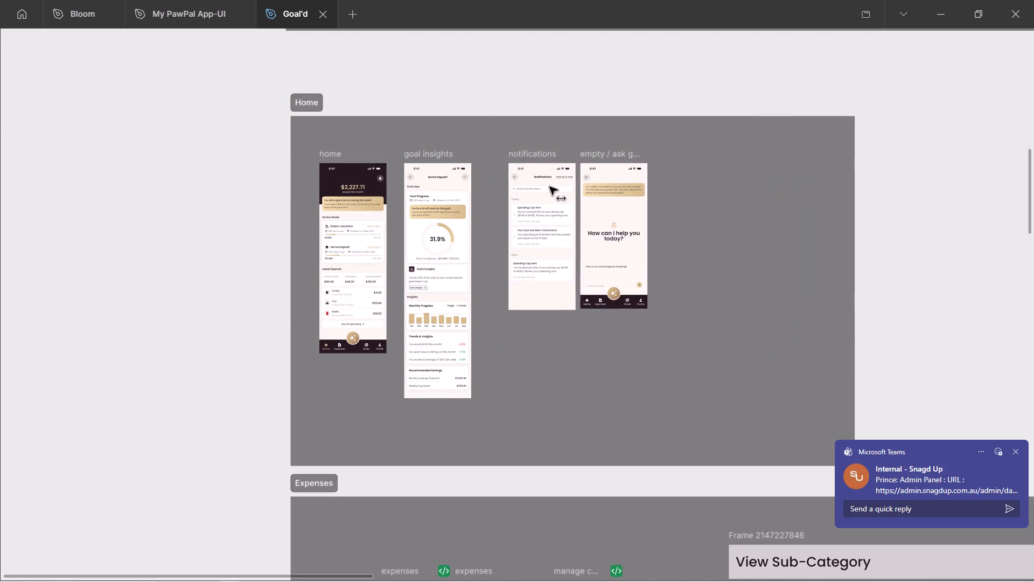
shift+drag(550, 187, 550, 188)
click(611, 110)
Compare the goal insights screen with the client's version 2 chart feedback in the Basecamp to-do.
ctrl+scroll(416, 191, up, 4)
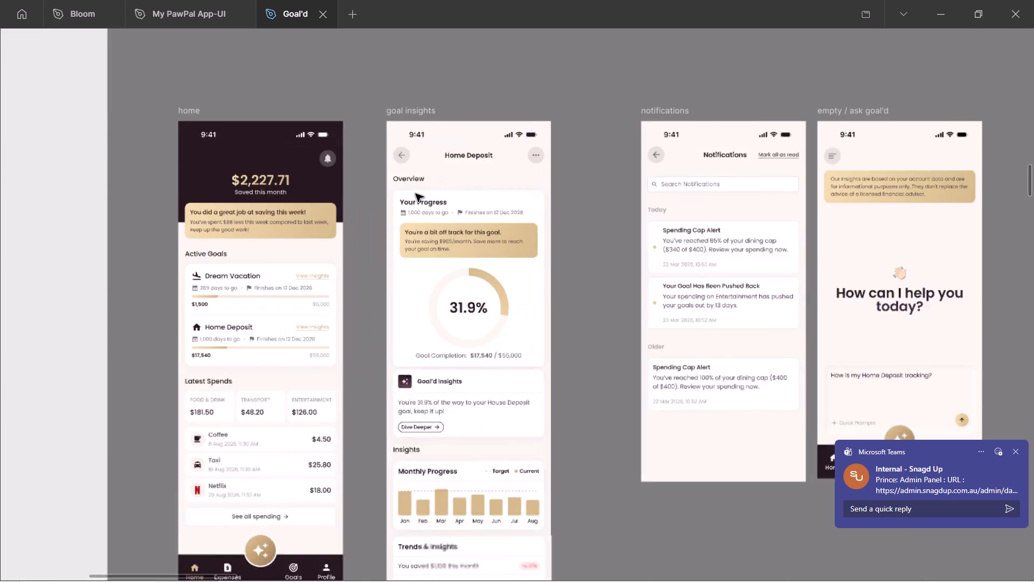
ctrl+scroll(416, 194, up, 1)
ctrl+scroll(416, 193, down, 1)
key(alt+Tab)
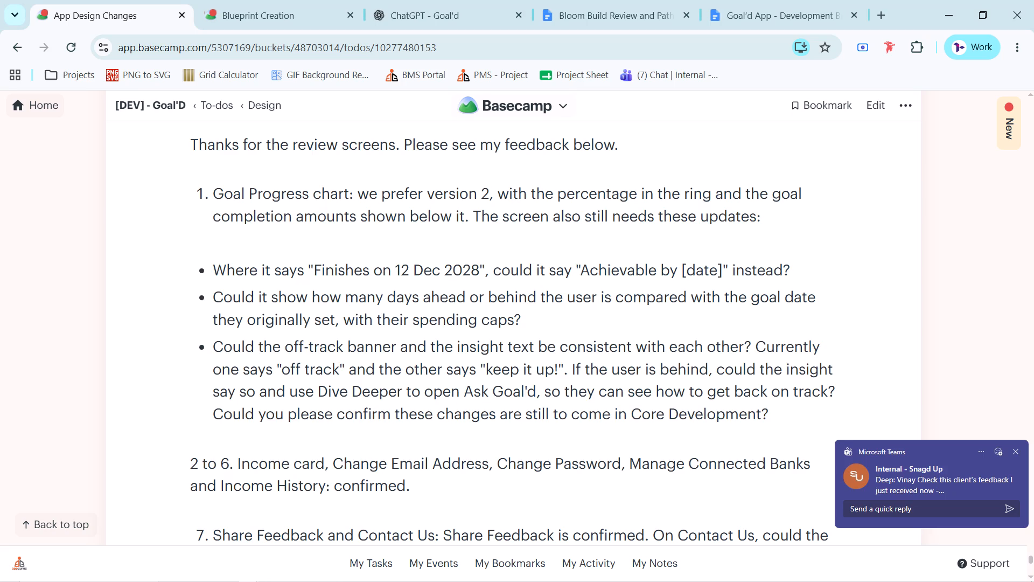
drag(389, 196, 660, 197)
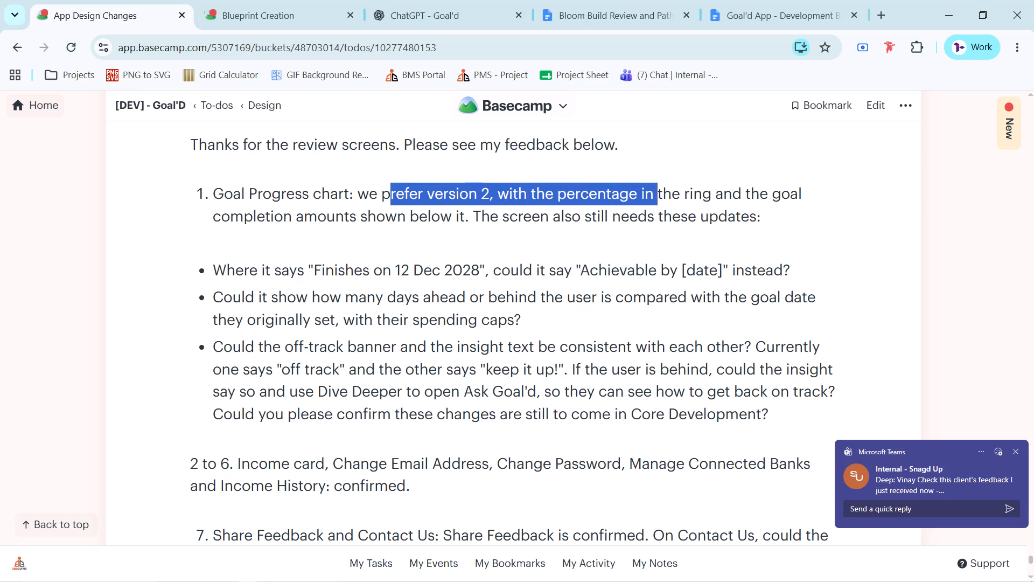
drag(660, 197, 356, 220)
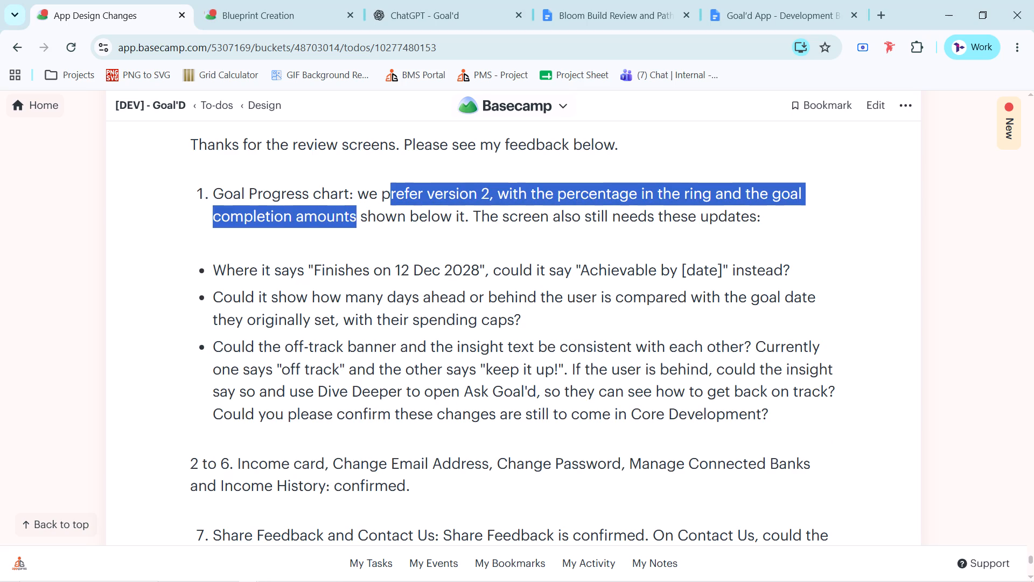
drag(356, 220, 591, 219)
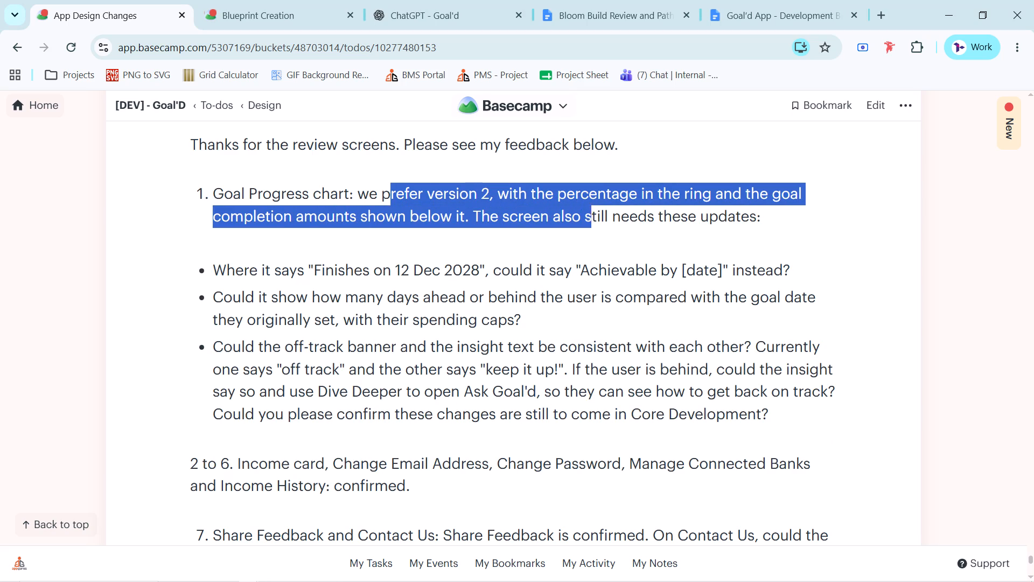
drag(591, 219, 628, 217)
key(alt+Tab)
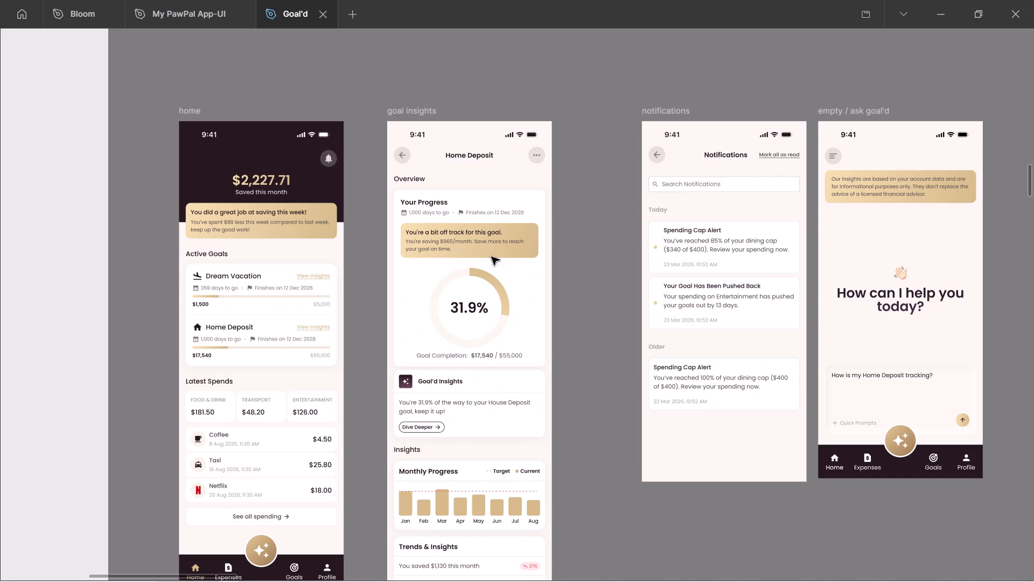
key(alt+Tab)
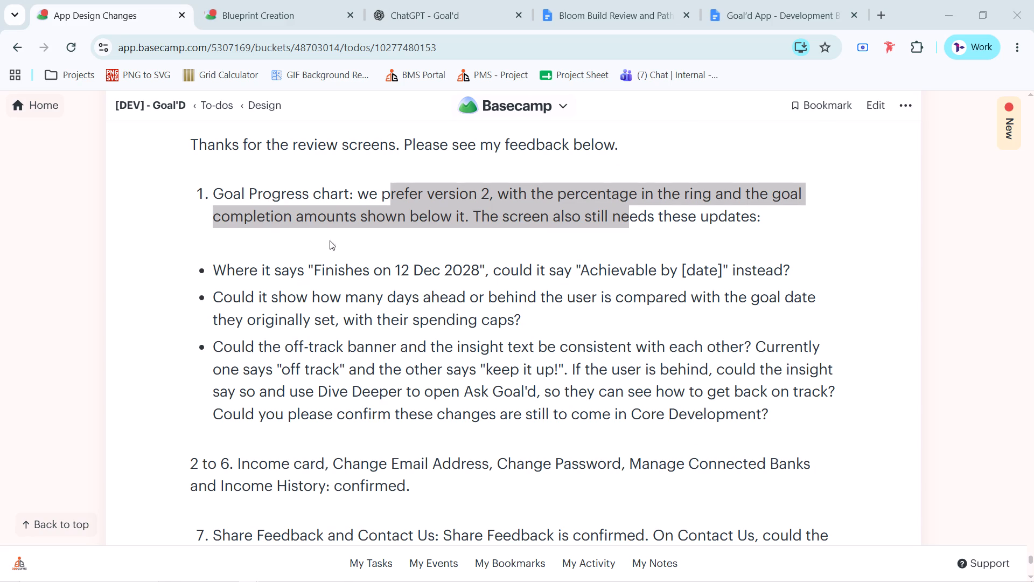
key(alt+Tab)
key(alt+Tab)
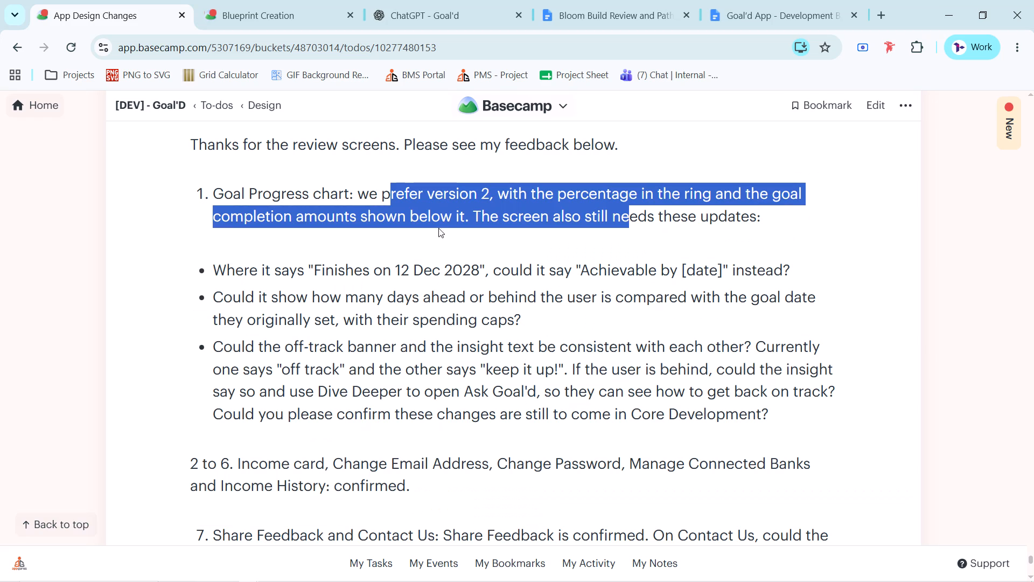
click(447, 224)
click(498, 218)
click(513, 217)
click(556, 217)
click(582, 217)
drag(616, 217, 620, 217)
click(701, 217)
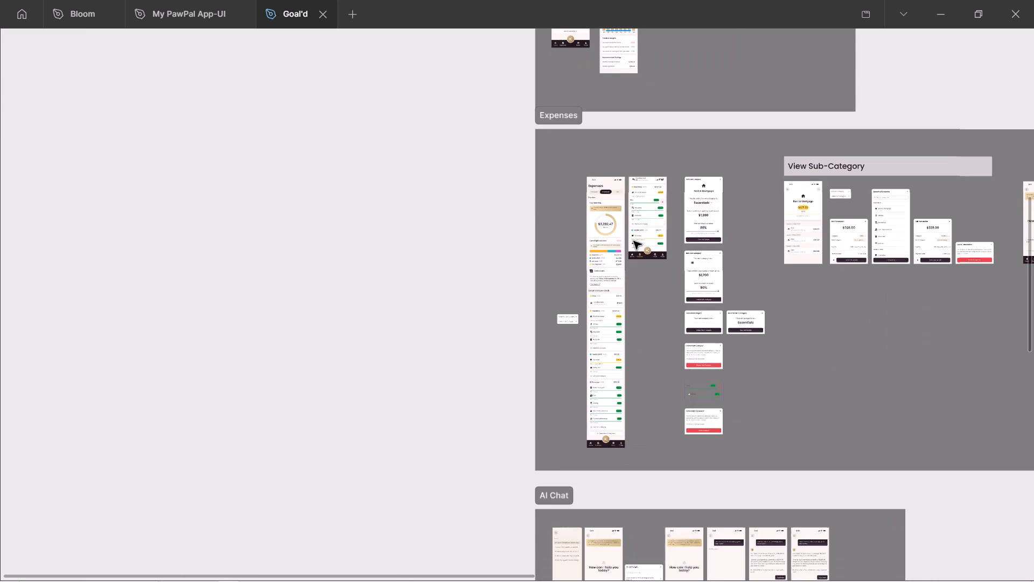
scroll(640, 205, up, 2)
ctrl+scroll(612, 437, up, 2)
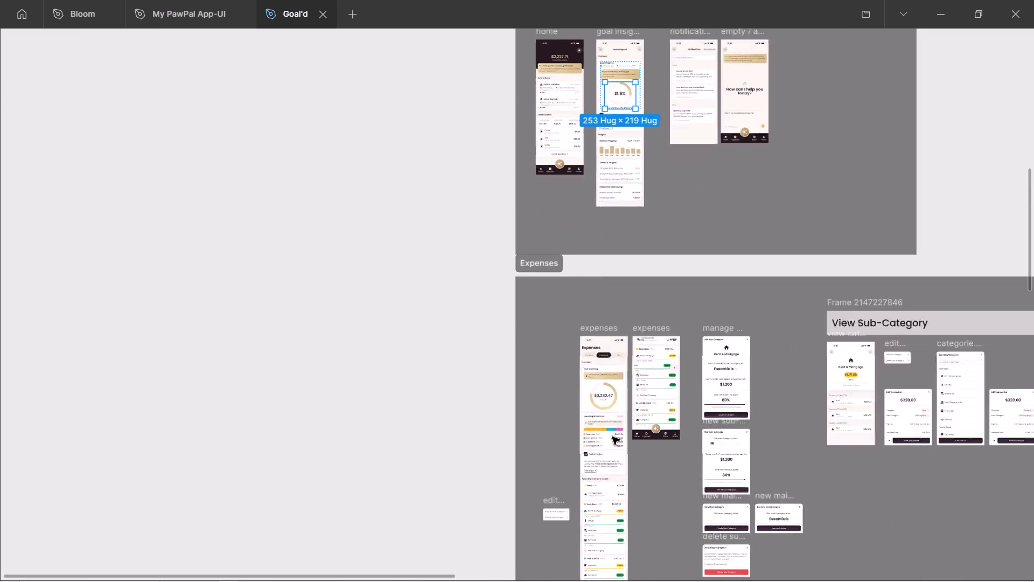
ctrl+scroll(612, 437, up, 5)
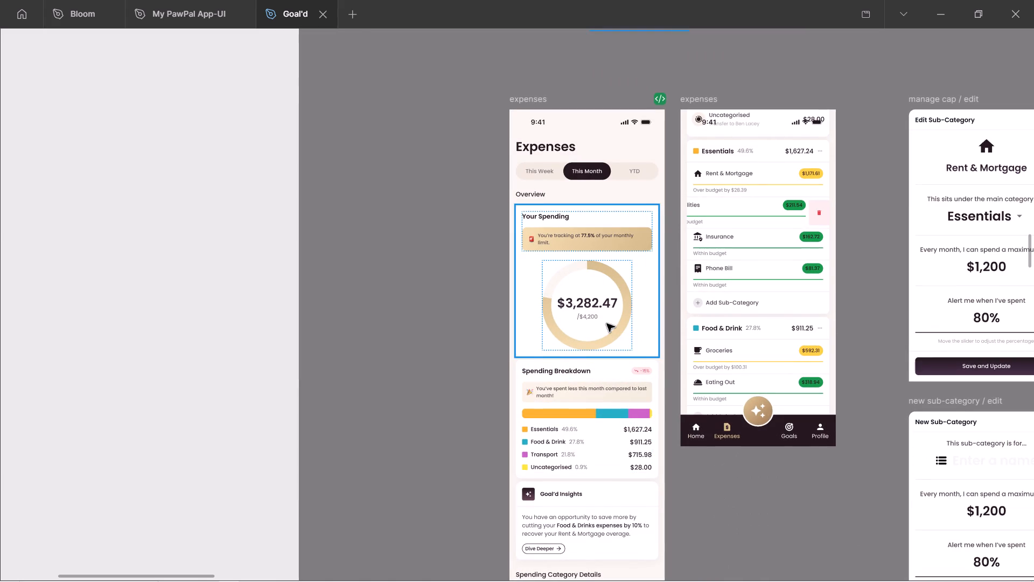
ctrl+scroll(632, 403, down, 6)
ctrl+scroll(642, 91, up, 6)
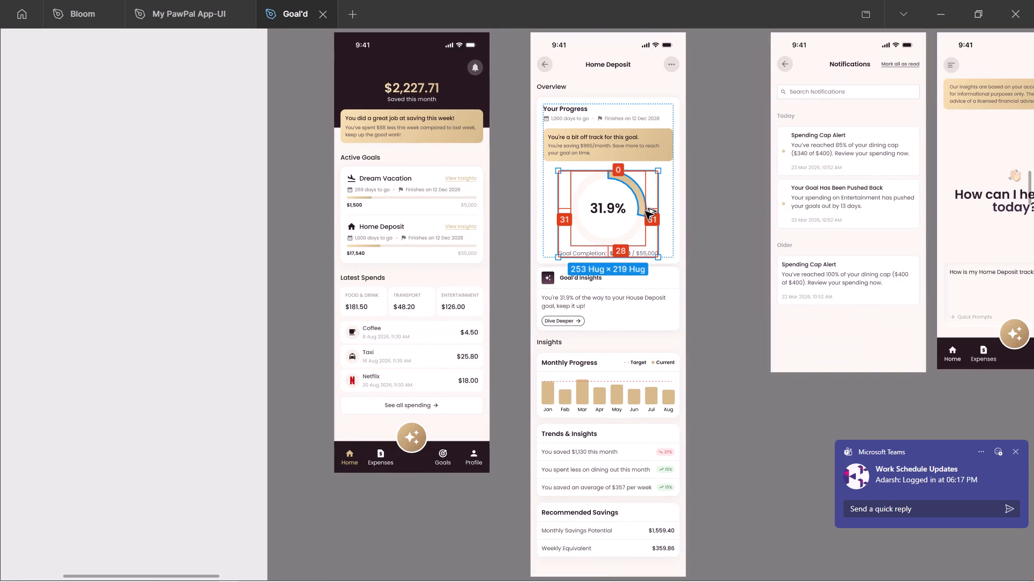
ctrl+scroll(647, 199, up, 4)
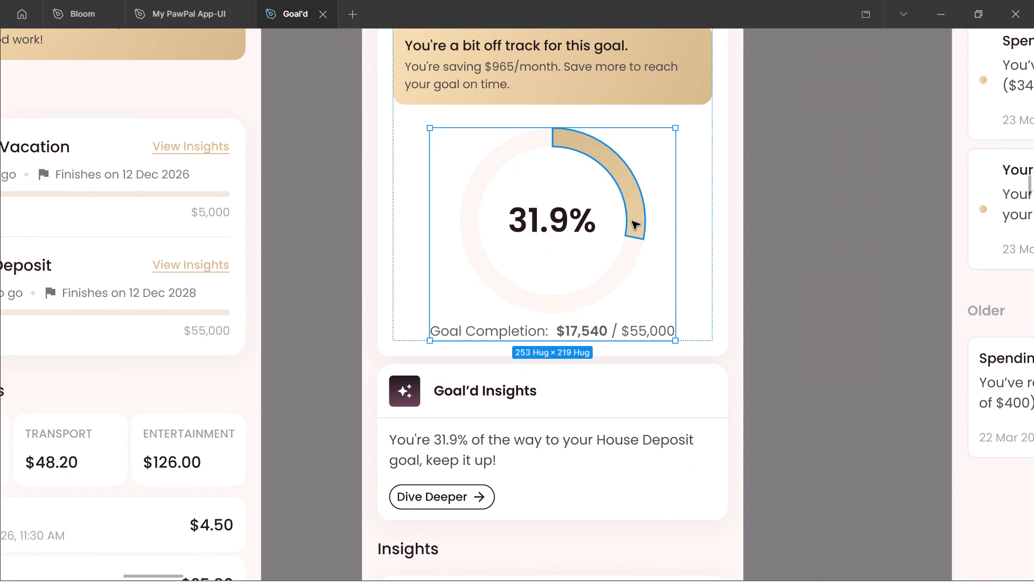
ctrl+scroll(718, 214, down, 3)
key(ctrl+c)
Duplicate the 227 × 227 spending chart from the Your Spending card onto the empty area beside the expenses frame.
ctrl+scroll(716, 195, down, 8)
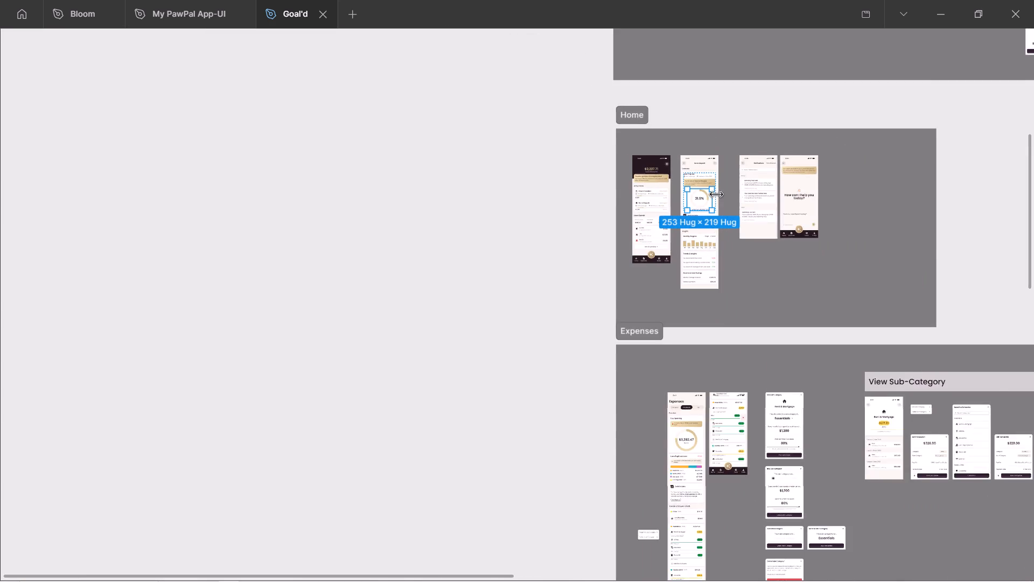
scroll(718, 318, down, 2)
ctrl+scroll(705, 232, up, 4)
ctrl+scroll(684, 321, up, 3)
triple_click(670, 307)
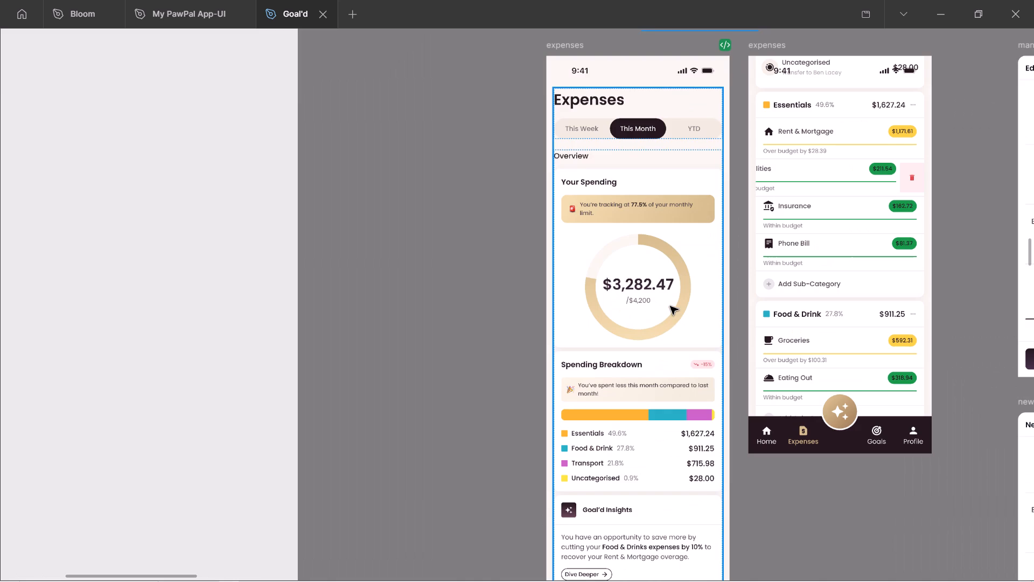
click(670, 307)
double_click(670, 307)
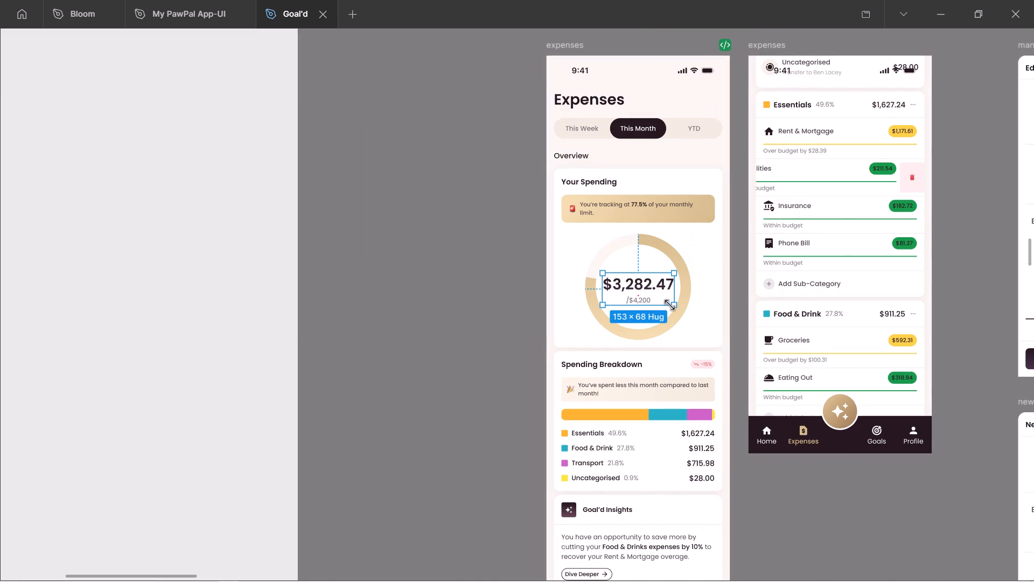
key(shift+Return)
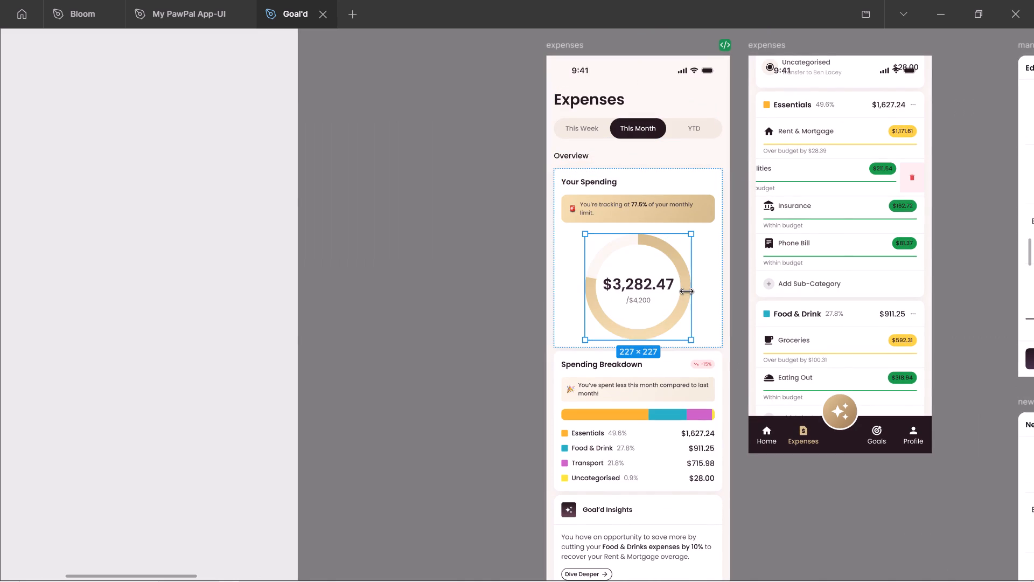
alt+drag(639, 285, 435, 286)
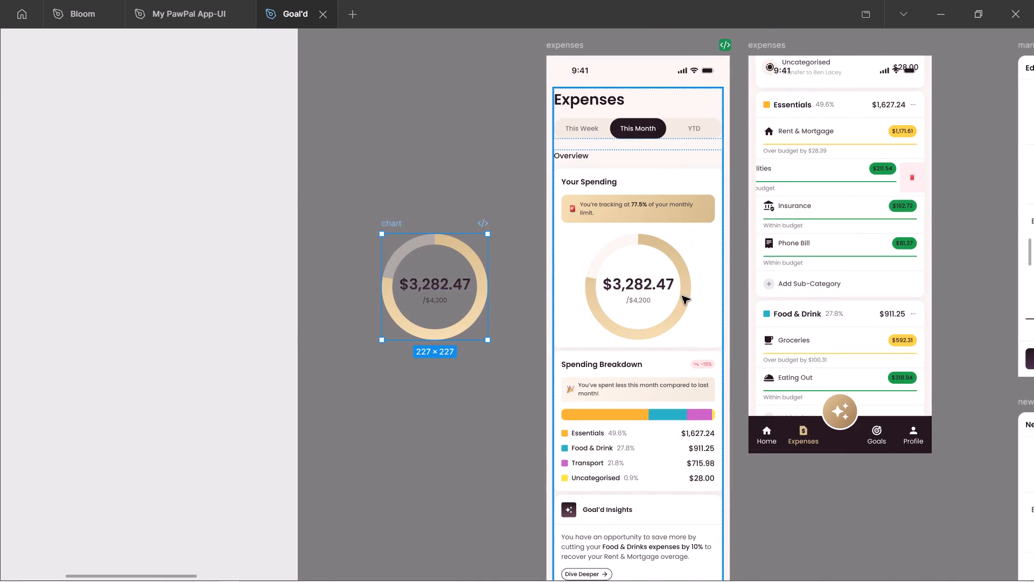
Replace the spending chart inside the Your Spending card with the copied goal progress chart.
ctrl+click(683, 296)
key(shift+Return)
key(shift+Return)
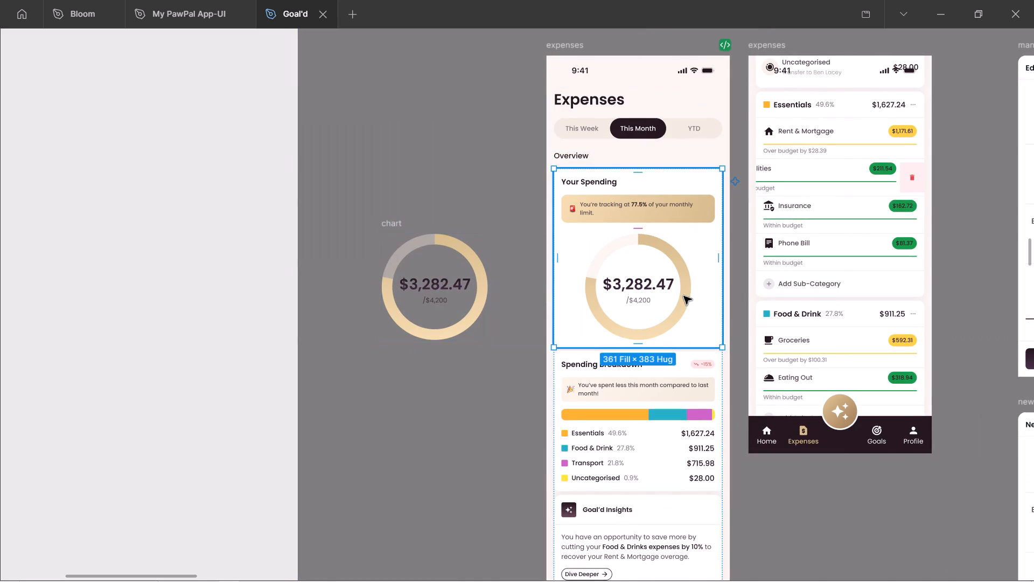
key(ctrl+z)
key(ctrl+shift+r)
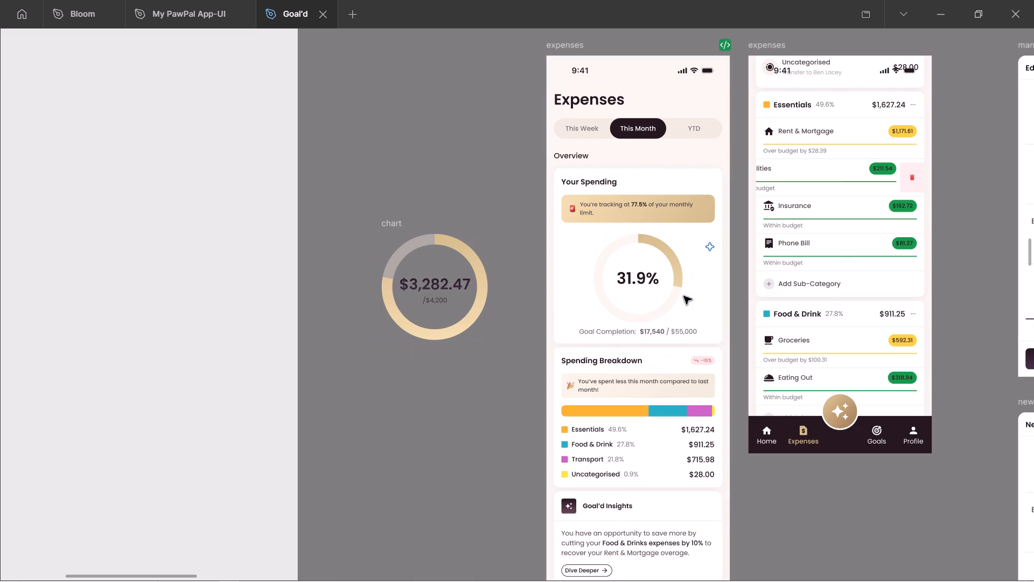
Set the percentage inside the new ring to 77.5%, copying the figure from the tracking banner above it.
ctrl+scroll(677, 279, up, 3)
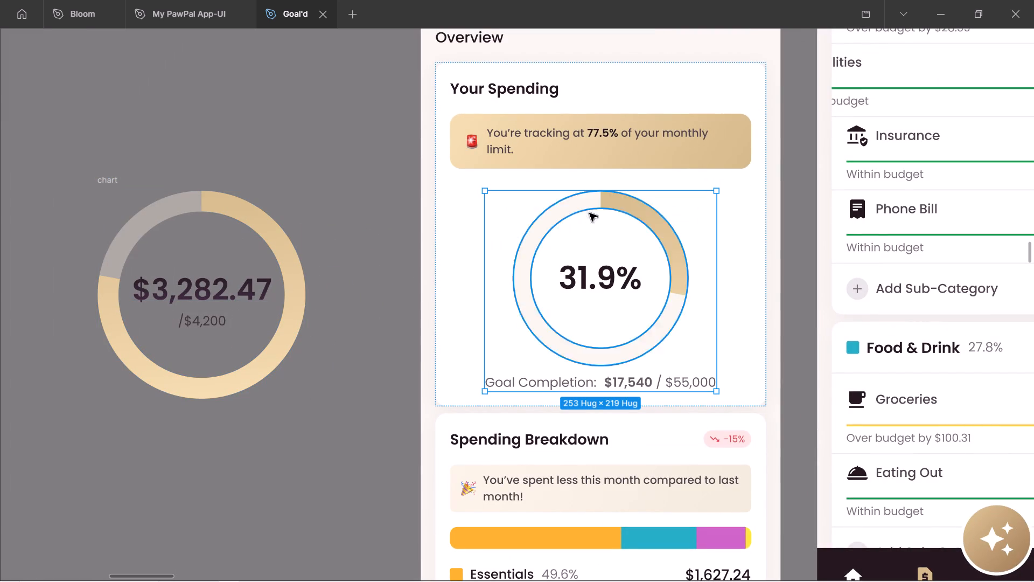
ctrl+double_click(600, 124)
ctrl+double_click(602, 134)
drag(612, 134, 606, 135)
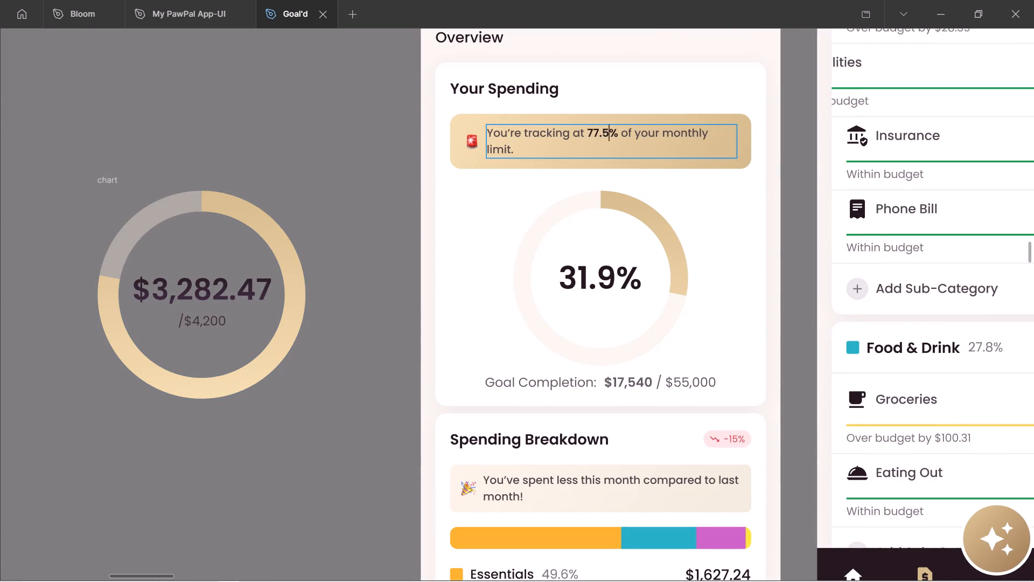
drag(606, 135, 587, 137)
key(ctrl+c)
drag(618, 282, 514, 282)
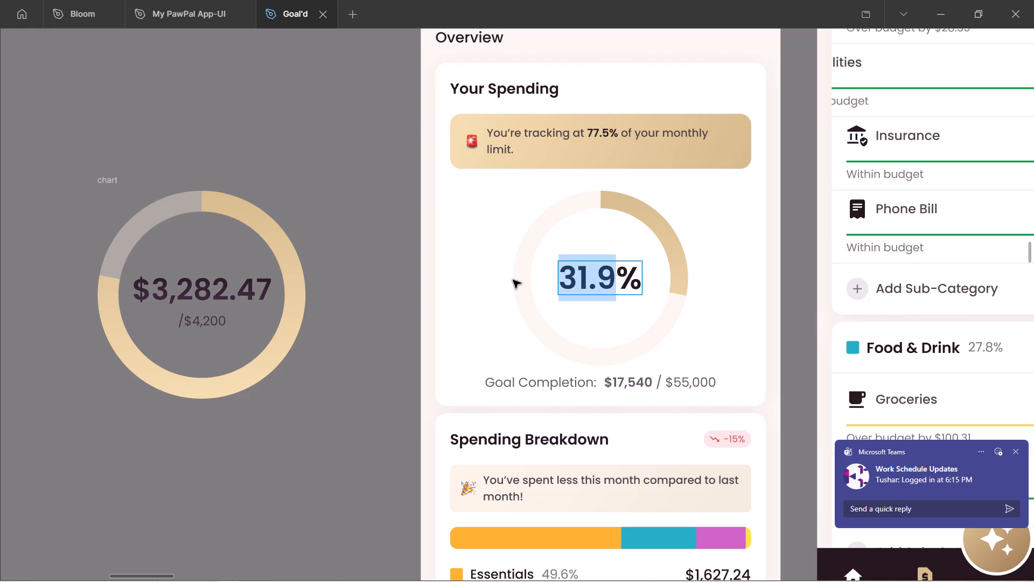
key(ctrl+shift+v)
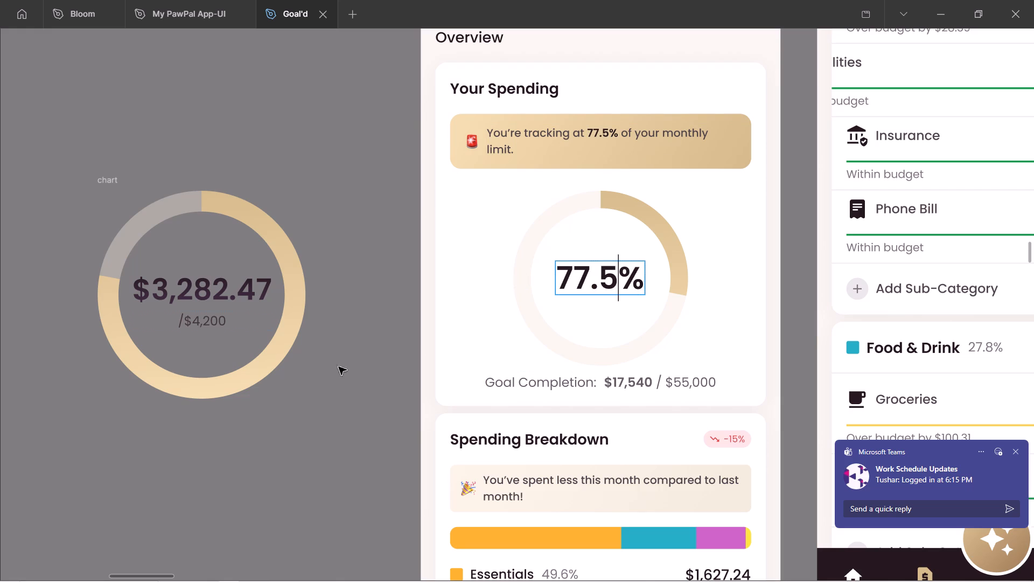
Replace the bold amount in the Goal Completion line with $3,282.47 from the duplicated spending chart.
double_click(179, 285)
key(ctrl+a)
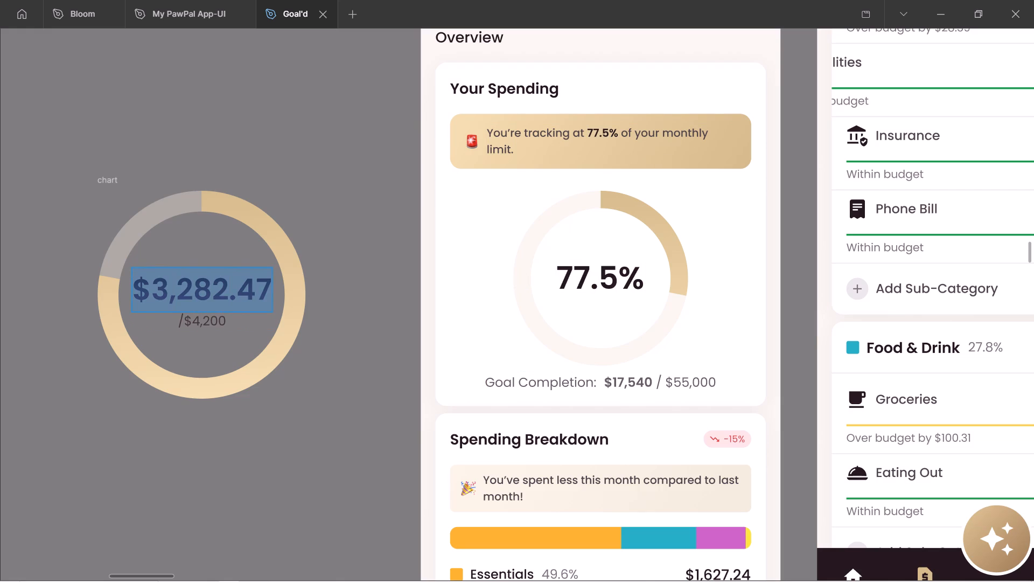
key(ctrl+c)
drag(651, 382, 597, 389)
key(ctrl+shift+v)
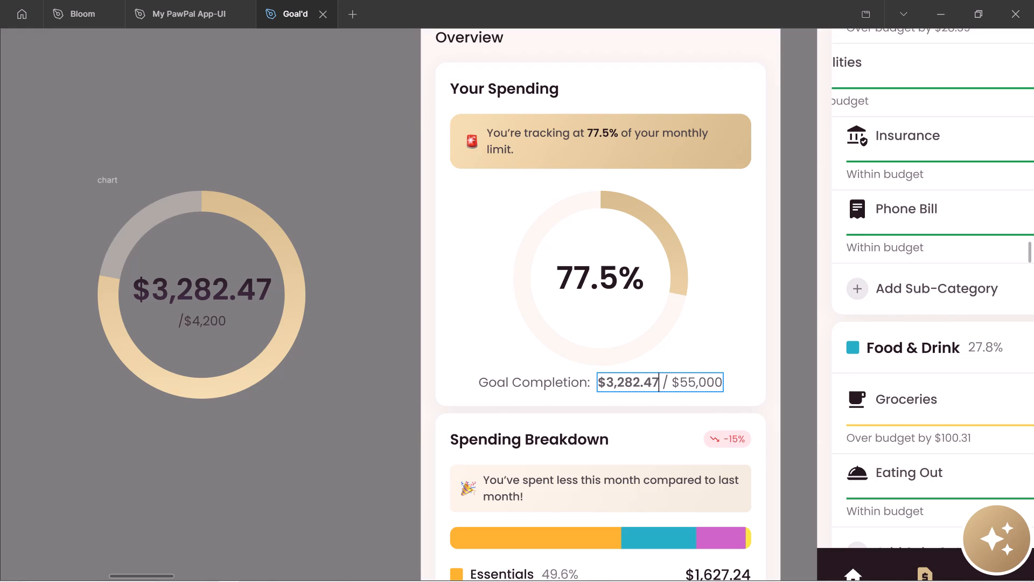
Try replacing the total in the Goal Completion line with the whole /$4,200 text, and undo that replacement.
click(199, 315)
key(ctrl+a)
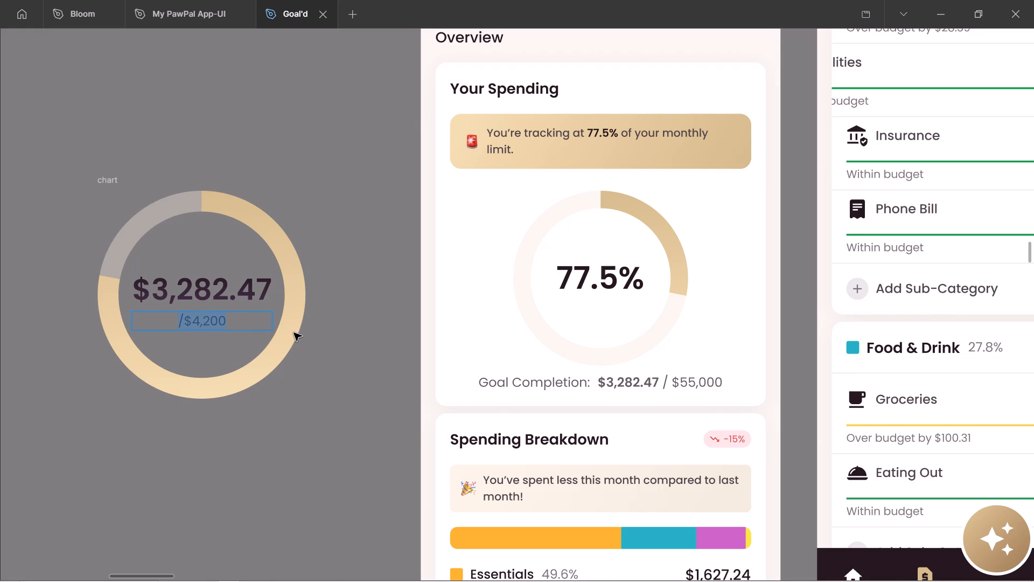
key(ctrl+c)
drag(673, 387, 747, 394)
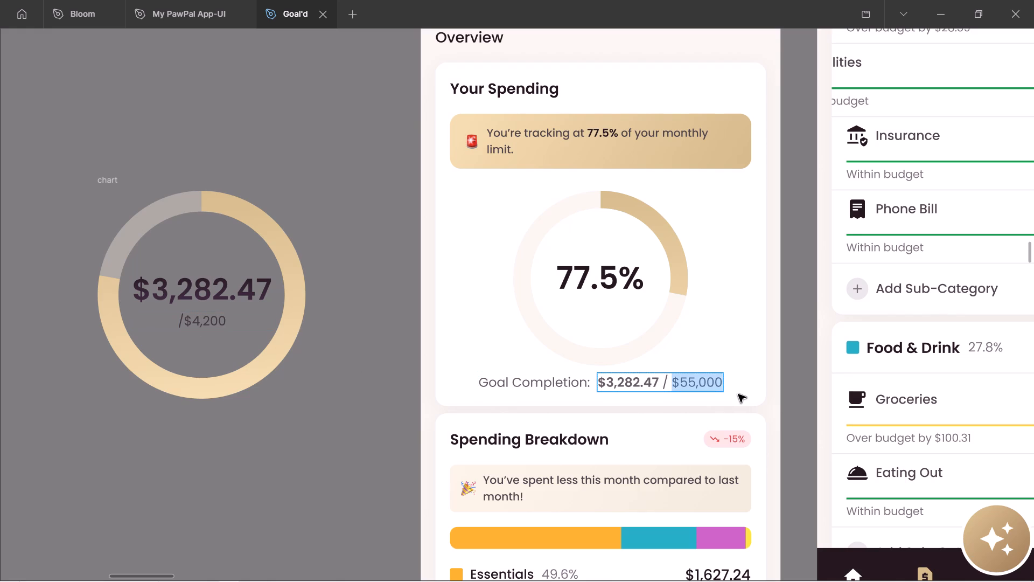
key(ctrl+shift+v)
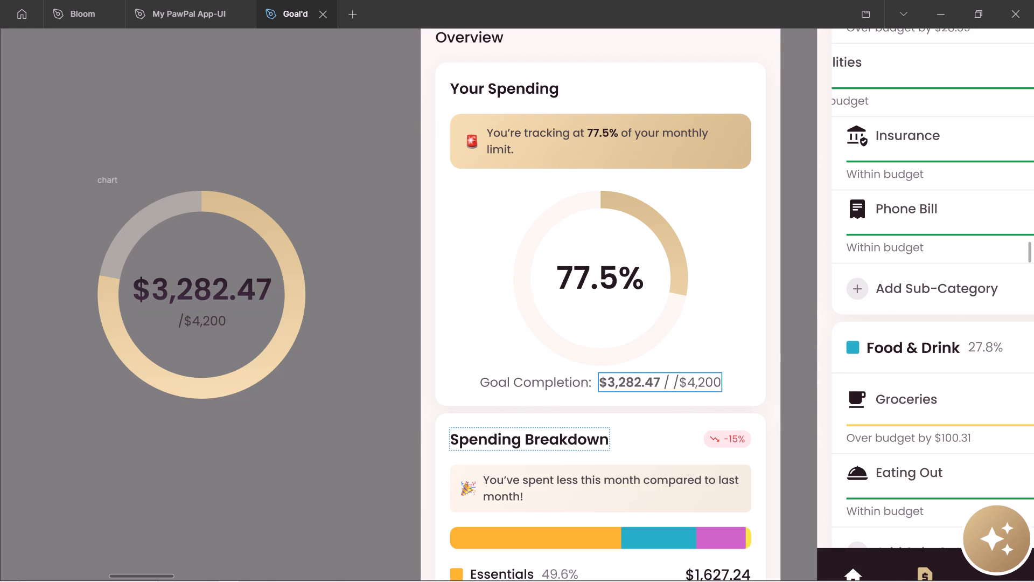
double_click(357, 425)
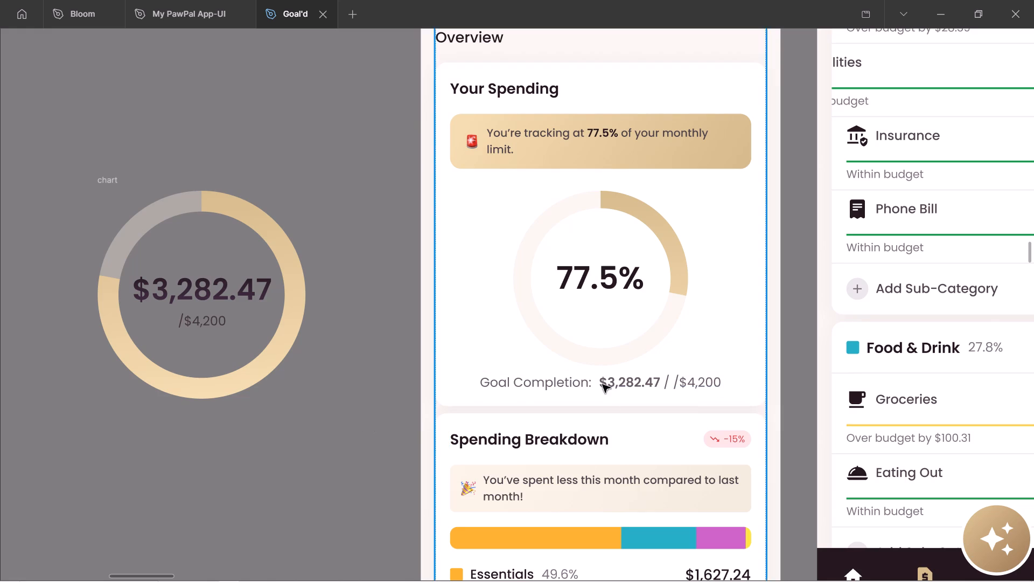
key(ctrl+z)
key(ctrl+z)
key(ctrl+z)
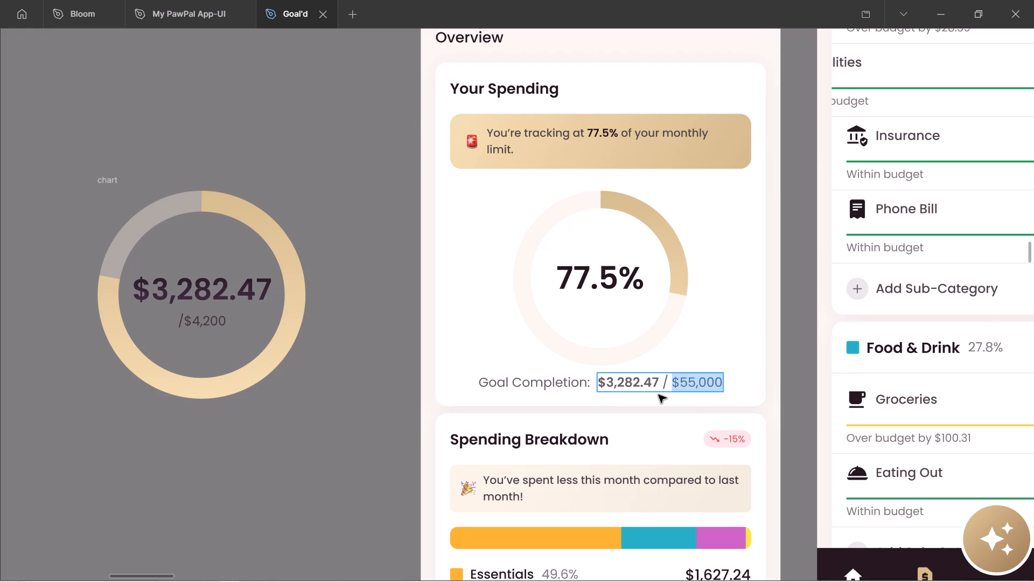
Replace the total in the Goal Completion line with $4,200, copied without its slash from the duplicated chart.
drag(184, 324, 289, 329)
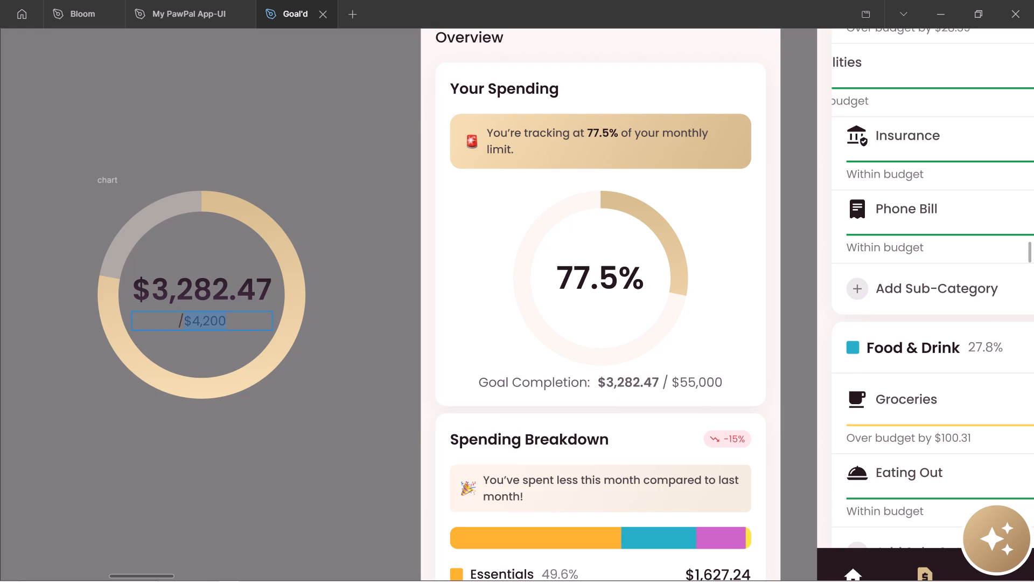
drag(289, 329, 291, 328)
key(ctrl+c)
drag(673, 385, 778, 384)
key(ctrl+shift+v)
ctrl+double_click(280, 434)
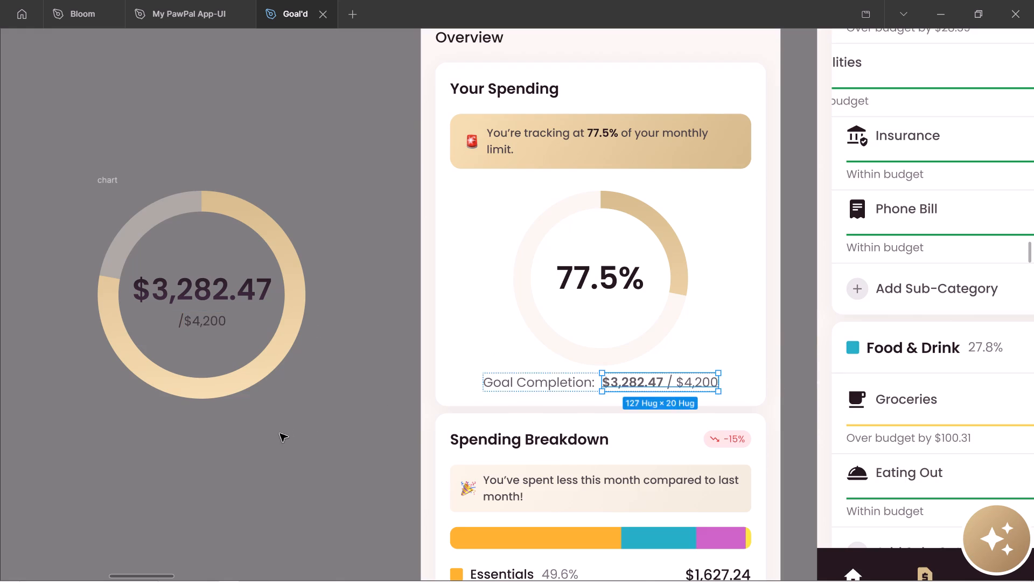
Extend the gold progress arc of the ring in the Your Spending card to a sweep of about 79%.
ctrl+scroll(287, 425, down, 2)
ctrl+scroll(525, 328, up, 2)
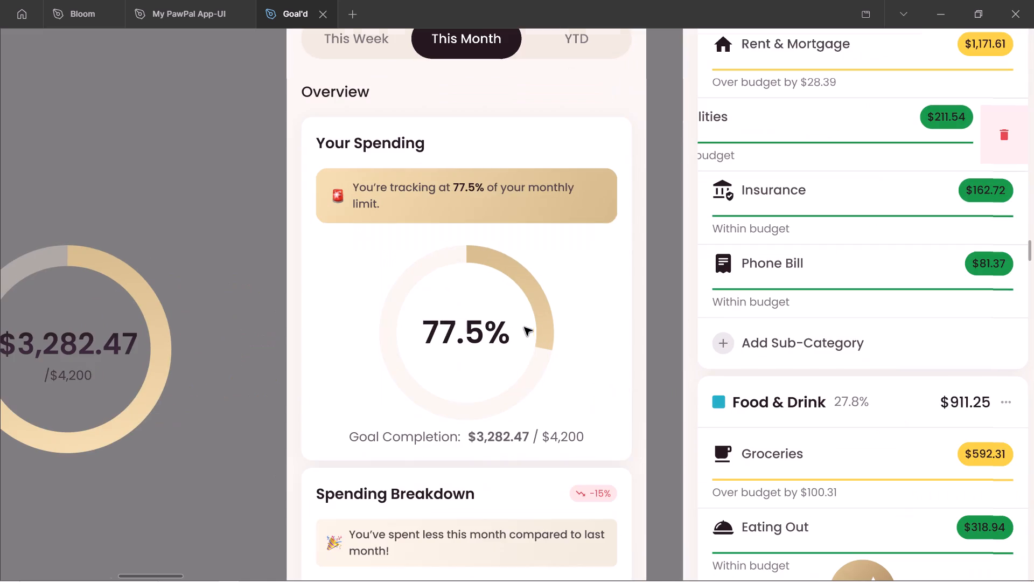
ctrl+click(534, 322)
drag(544, 348, 487, 403)
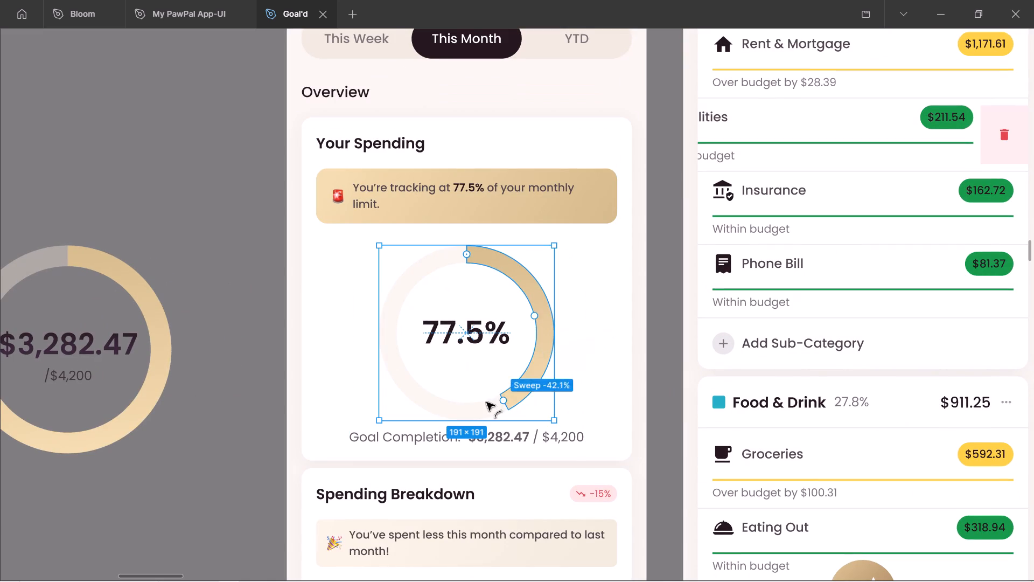
drag(487, 403, 399, 333)
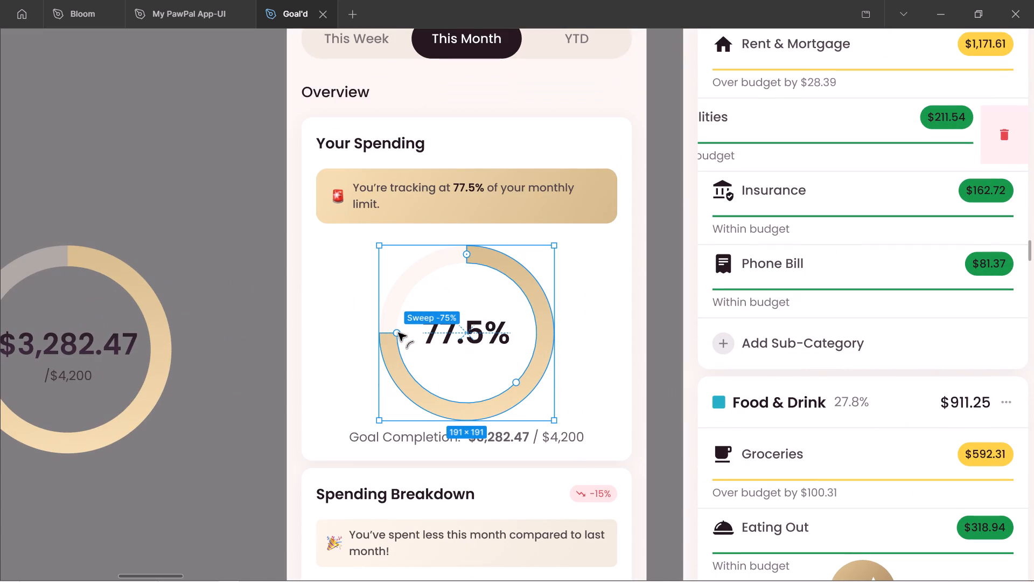
drag(399, 333, 399, 337)
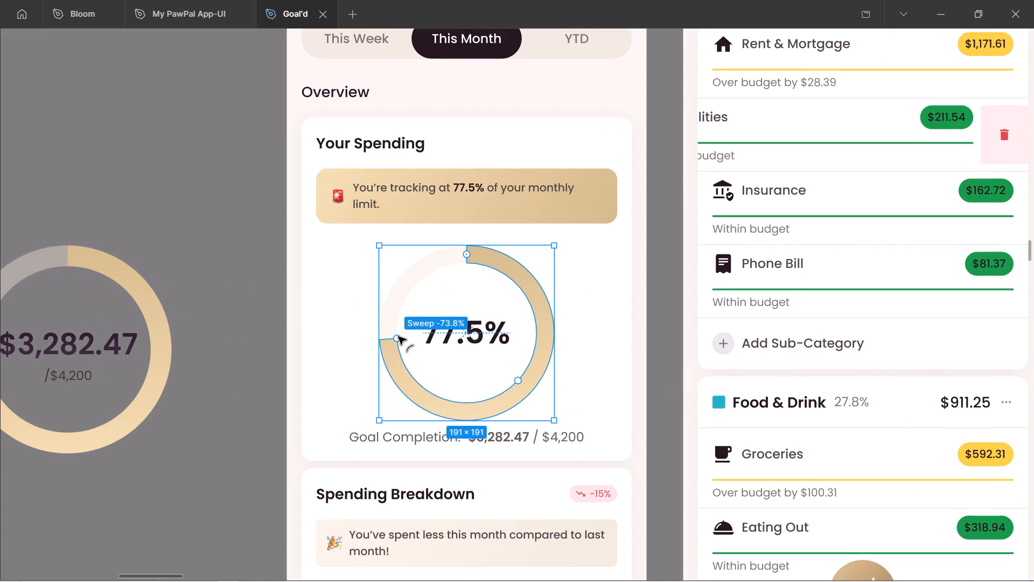
drag(399, 337, 405, 316)
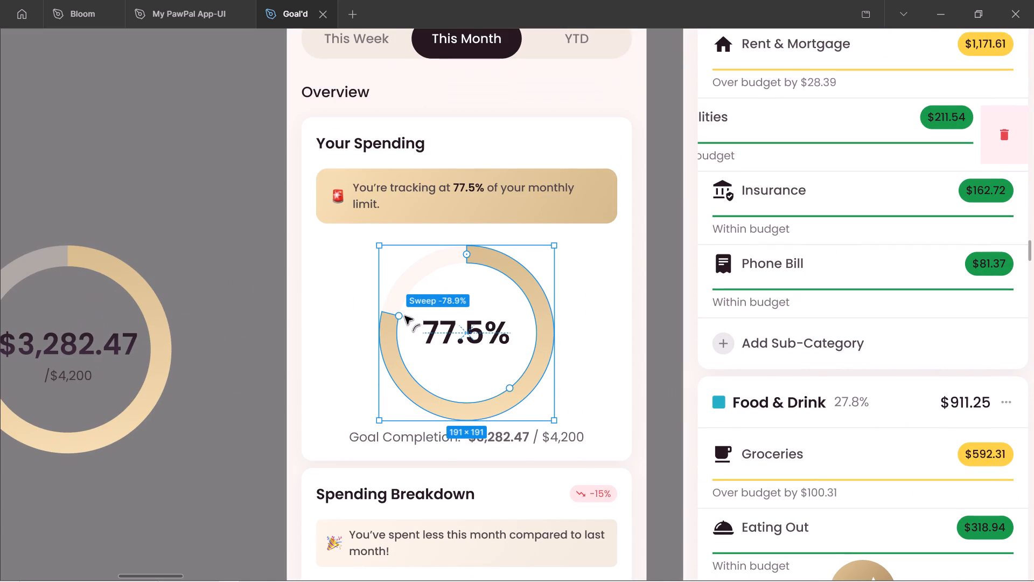
drag(405, 316, 406, 315)
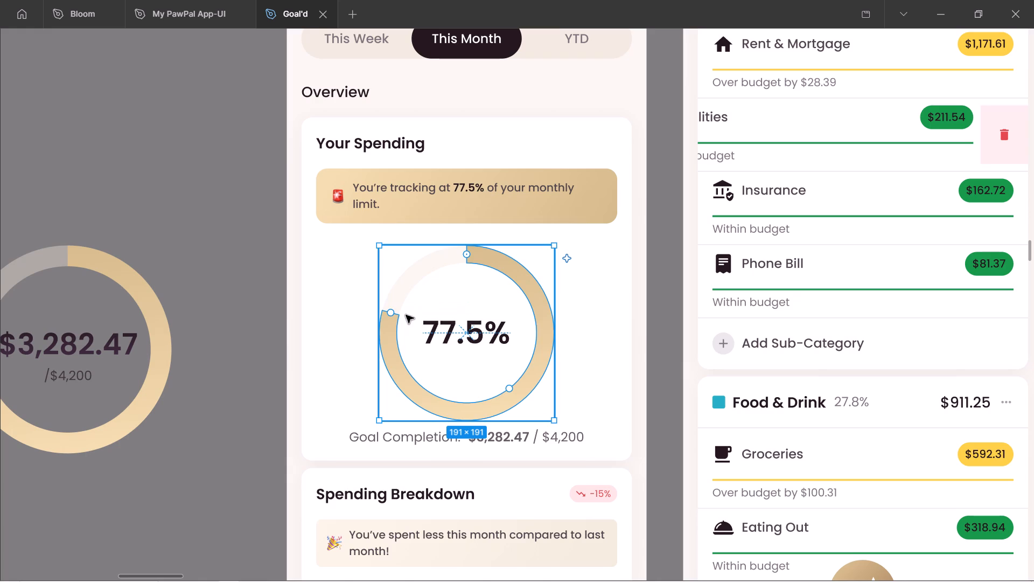
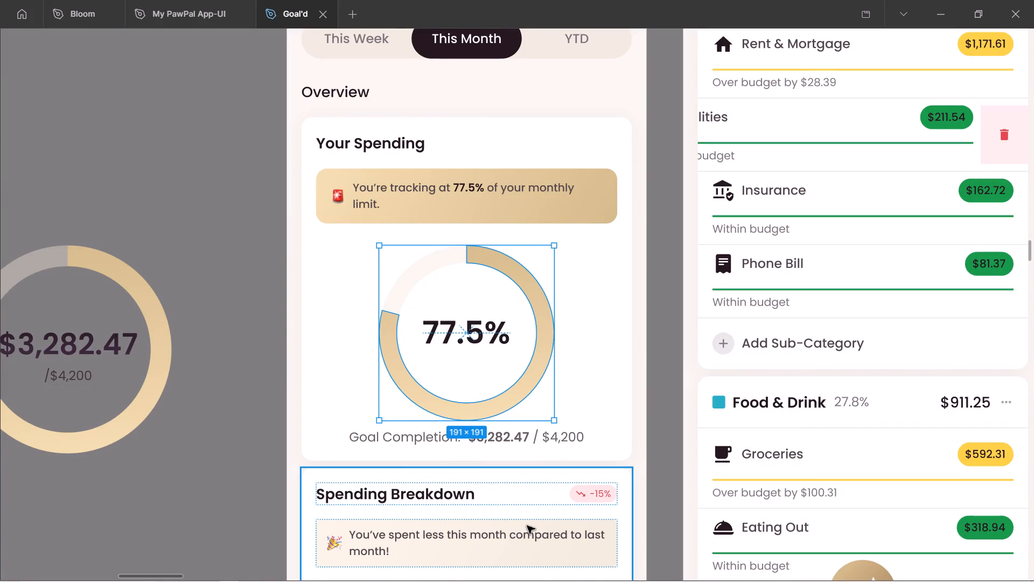
Select the whole duplicated spending chart with $3,282.47 /$4,200 that sits on the canvas beside the Expenses screen.
double_click(247, 397)
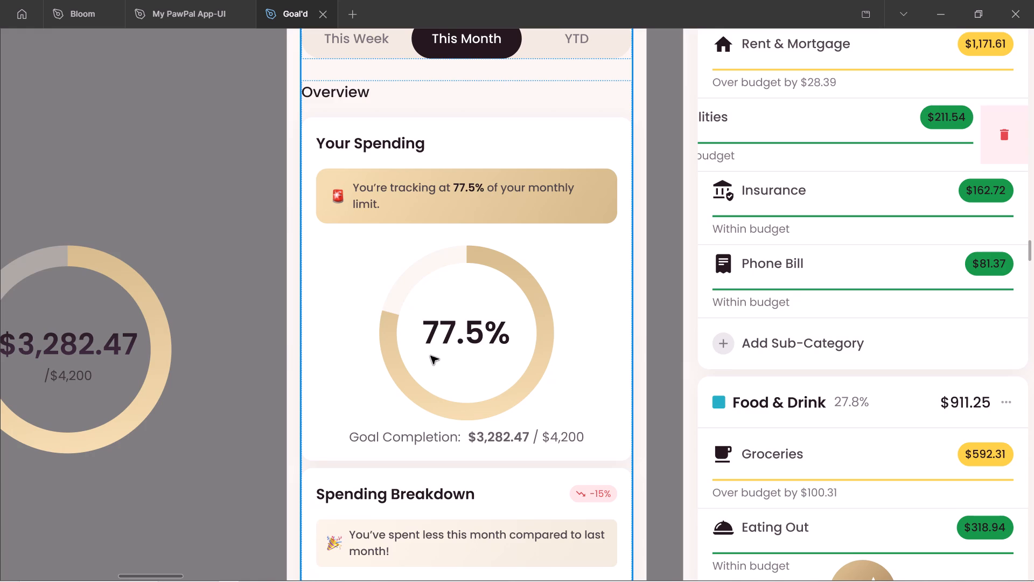
ctrl+scroll(492, 308, down, 1)
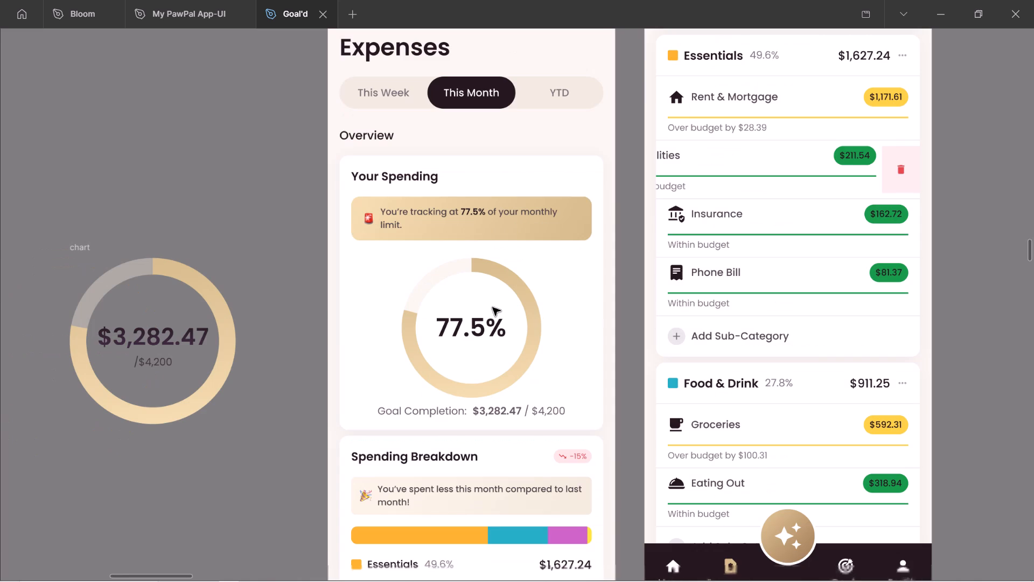
click(236, 224)
click(74, 250)
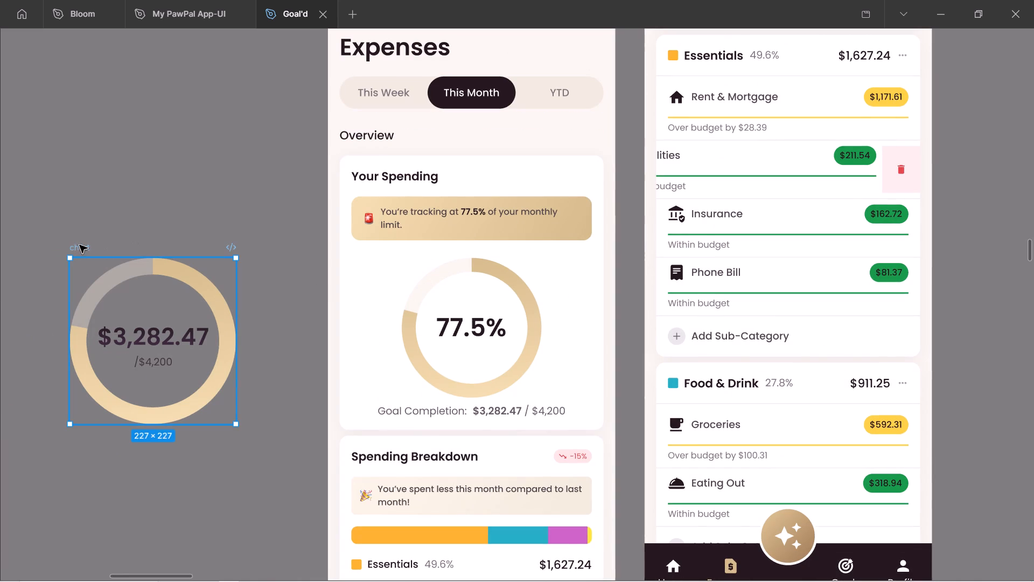
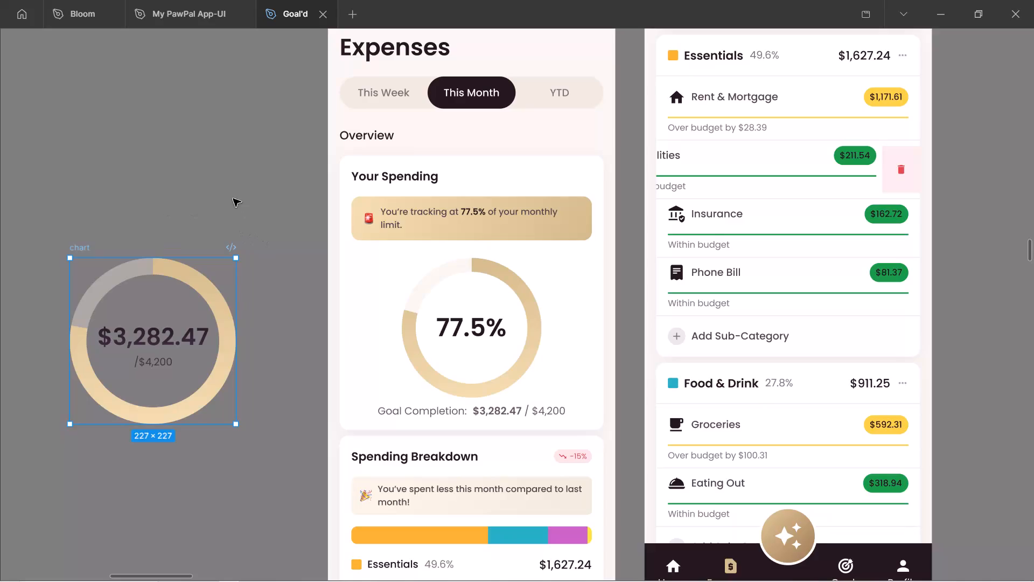
Delete the duplicated $3,282.47 /$4,200 chart from the canvas beside the Expenses screen.
click(233, 199)
ctrl+scroll(296, 207, down, 1)
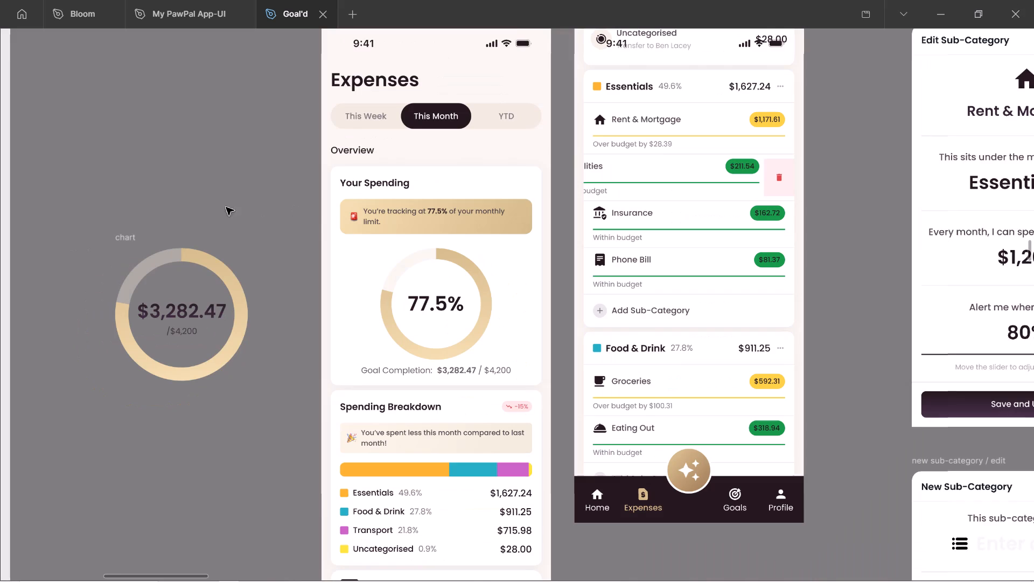
click(125, 233)
key(Delete)
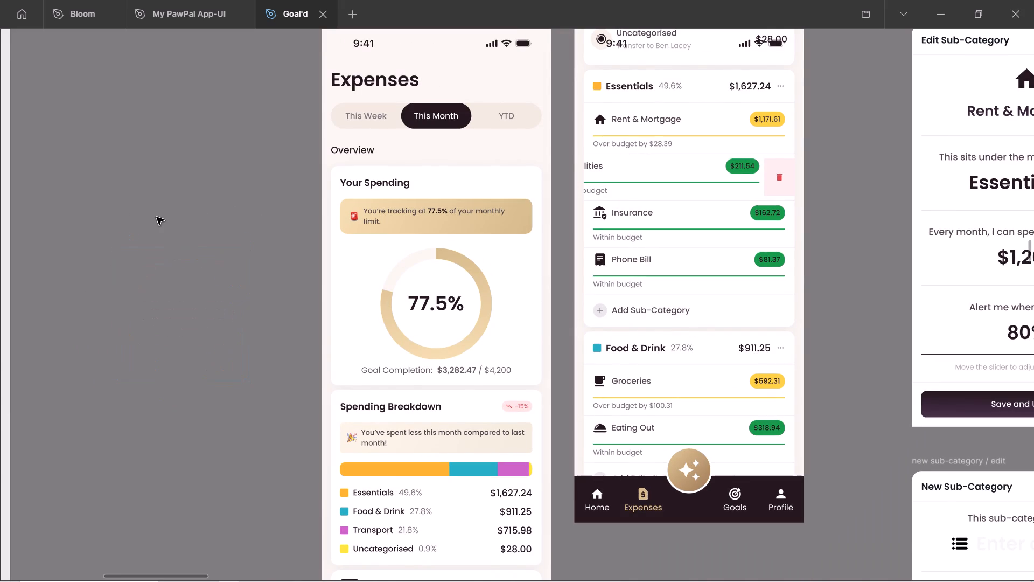
Place a duplicate of the New AirPods goal insights screen's 0% chart on the canvas beside that screen.
ctrl+scroll(369, 238, down, 6)
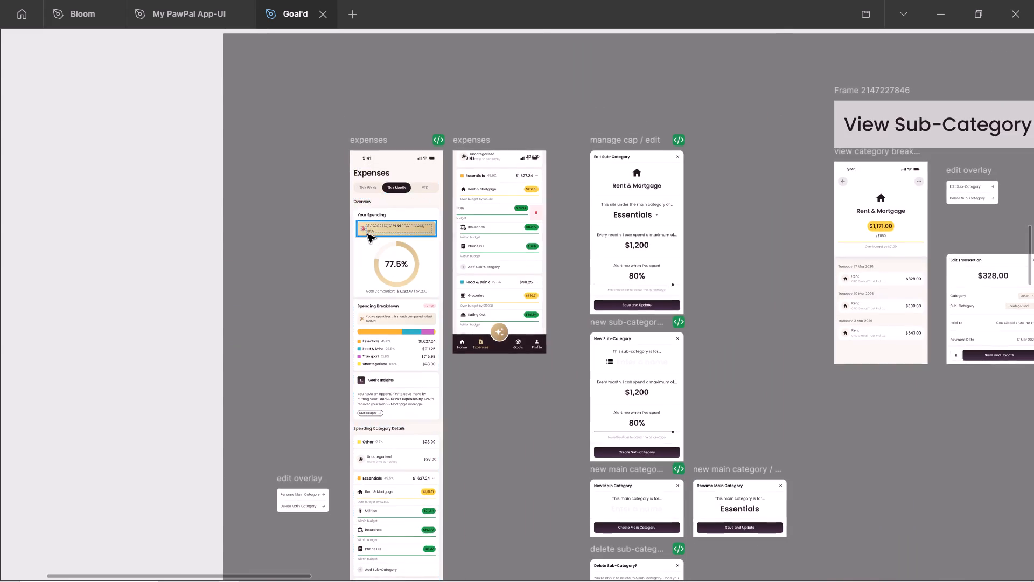
ctrl+scroll(368, 235, down, 2)
scroll(637, 250, down, 2)
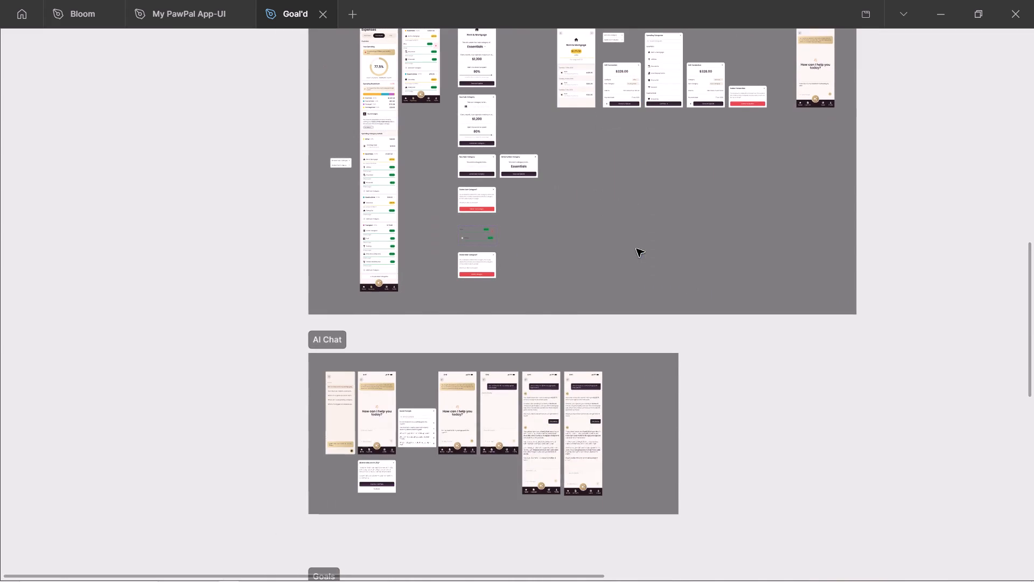
scroll(442, 354, down, 6)
scroll(439, 174, up, 2)
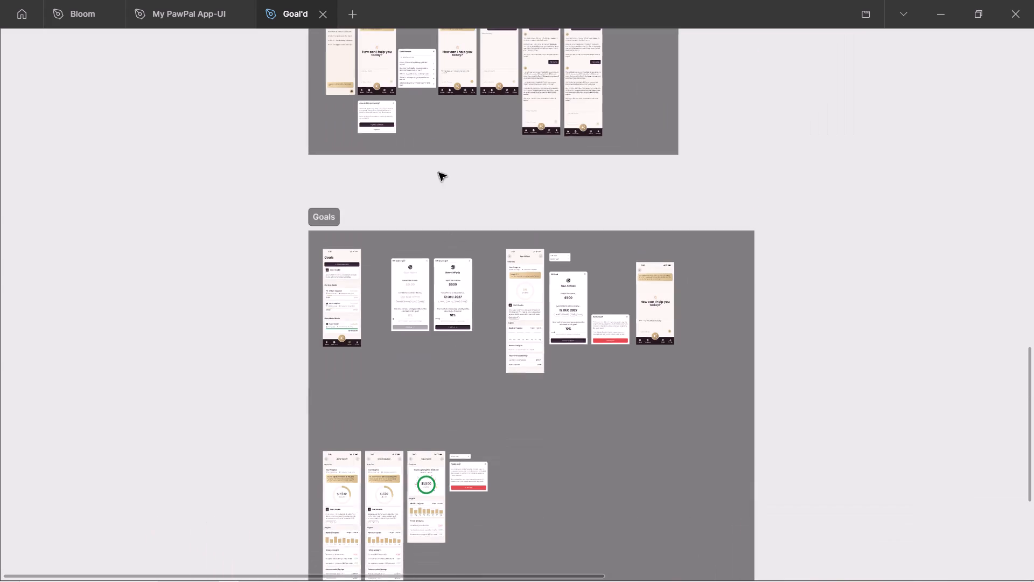
ctrl+scroll(553, 310, up, 1)
ctrl+scroll(553, 310, down, 1)
ctrl+scroll(553, 310, up, 3)
double_click(494, 269)
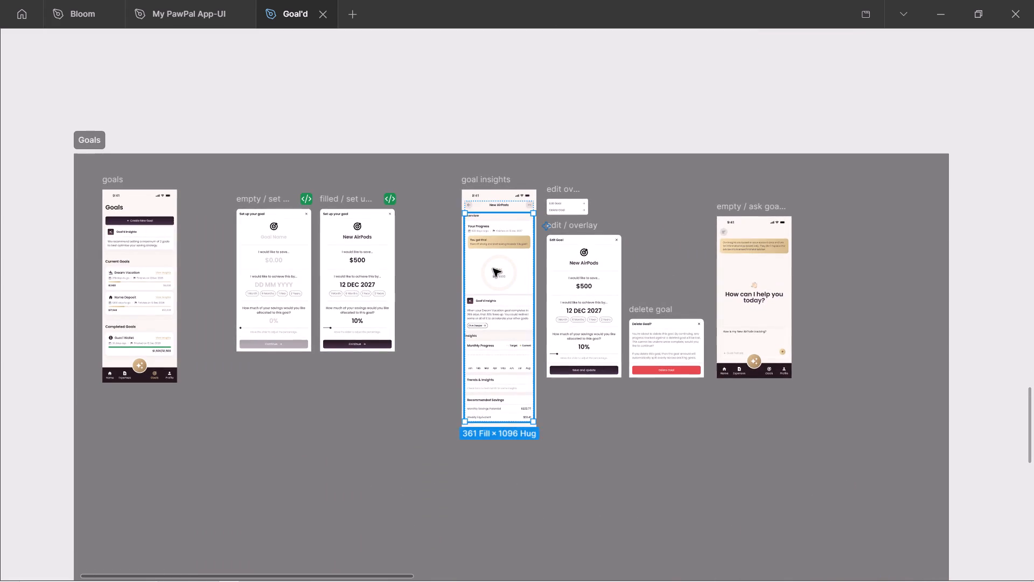
ctrl+scroll(493, 269, up, 5)
double_click(509, 287)
double_click(509, 287)
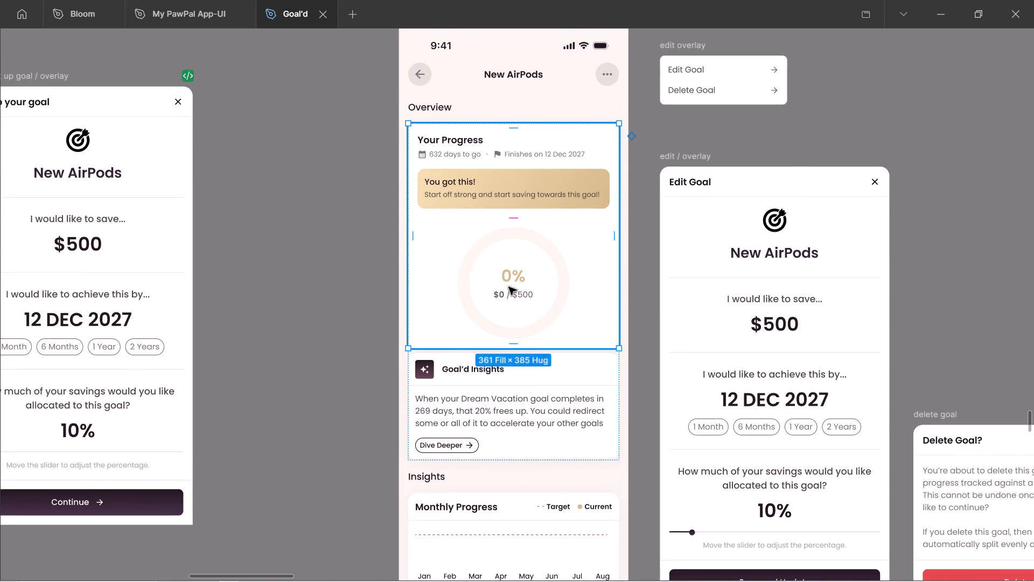
double_click(509, 287)
alt+drag(520, 283, 282, 279)
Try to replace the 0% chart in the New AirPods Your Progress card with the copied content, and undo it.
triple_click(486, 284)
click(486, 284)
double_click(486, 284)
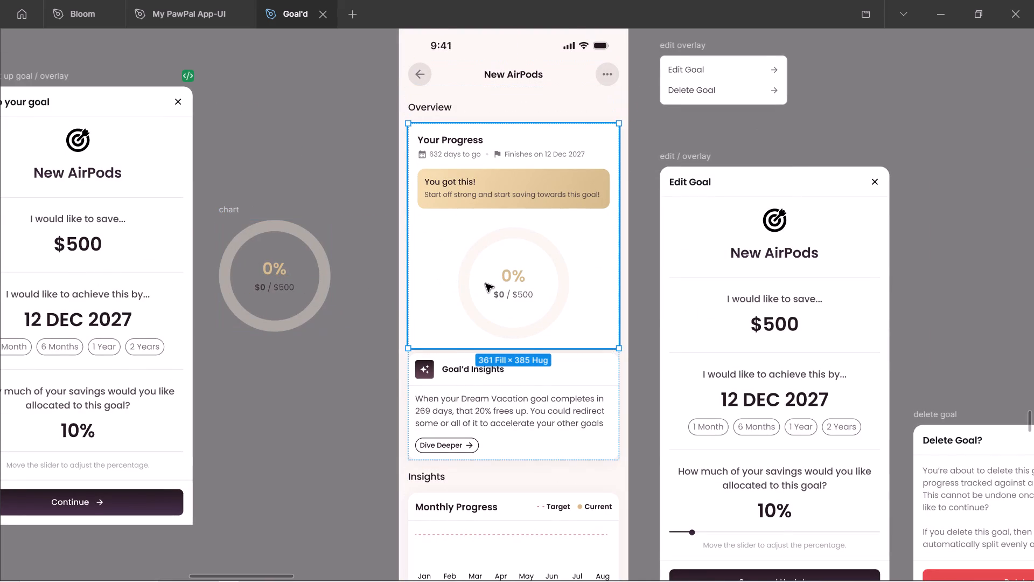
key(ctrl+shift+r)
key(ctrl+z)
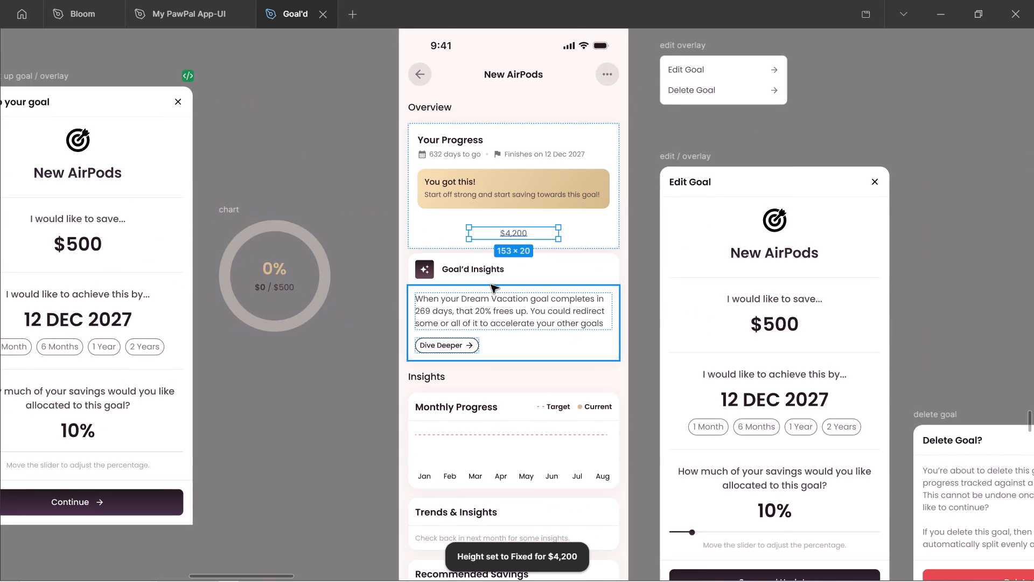
Copy the 77.5% chart with its goal completion line from the Expenses screen's Your Spending card.
ctrl+scroll(466, 300, down, 12)
ctrl+scroll(381, 175, up, 5)
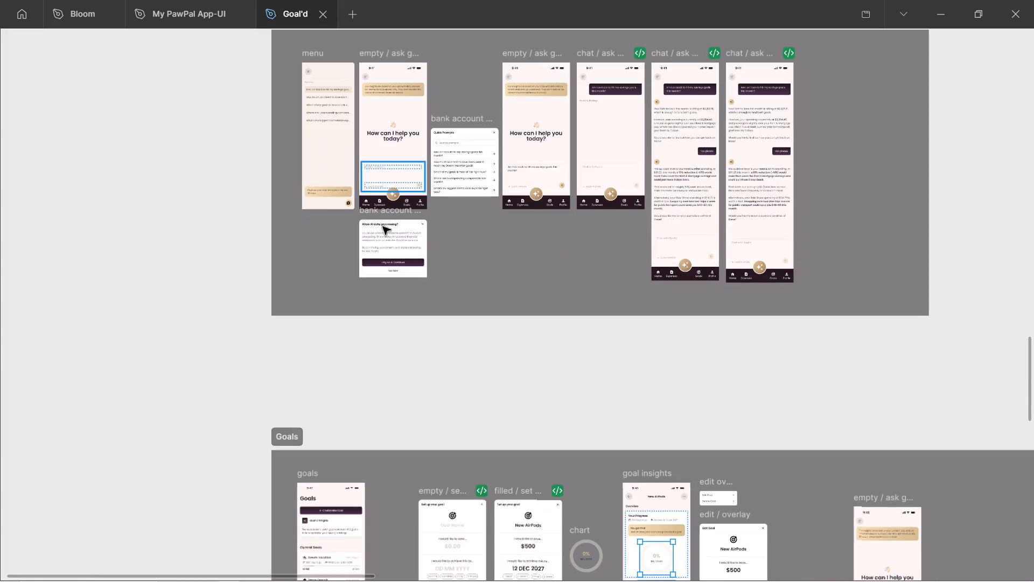
scroll(387, 255, up, 12)
triple_click(397, 233)
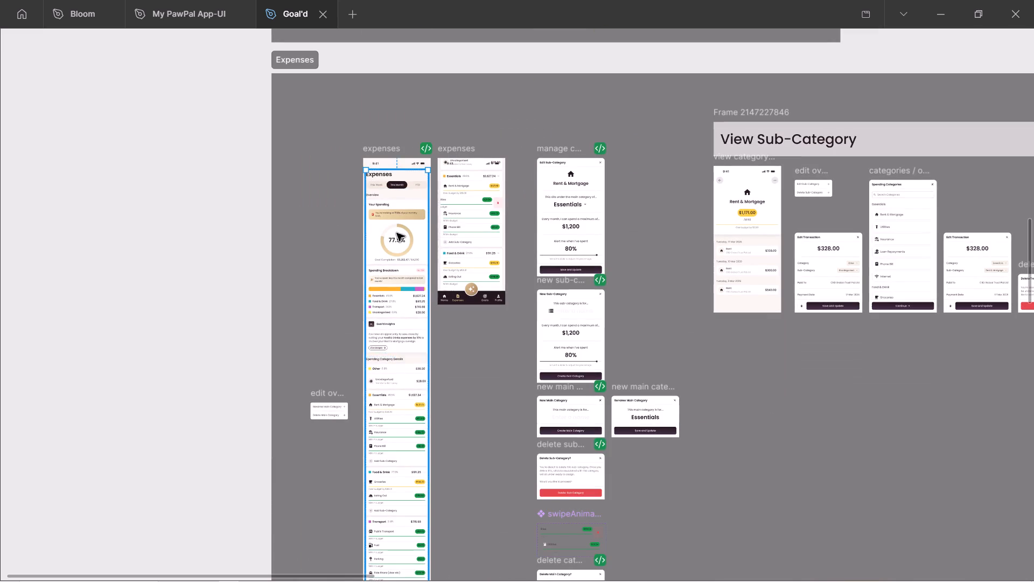
double_click(397, 233)
double_click(397, 233)
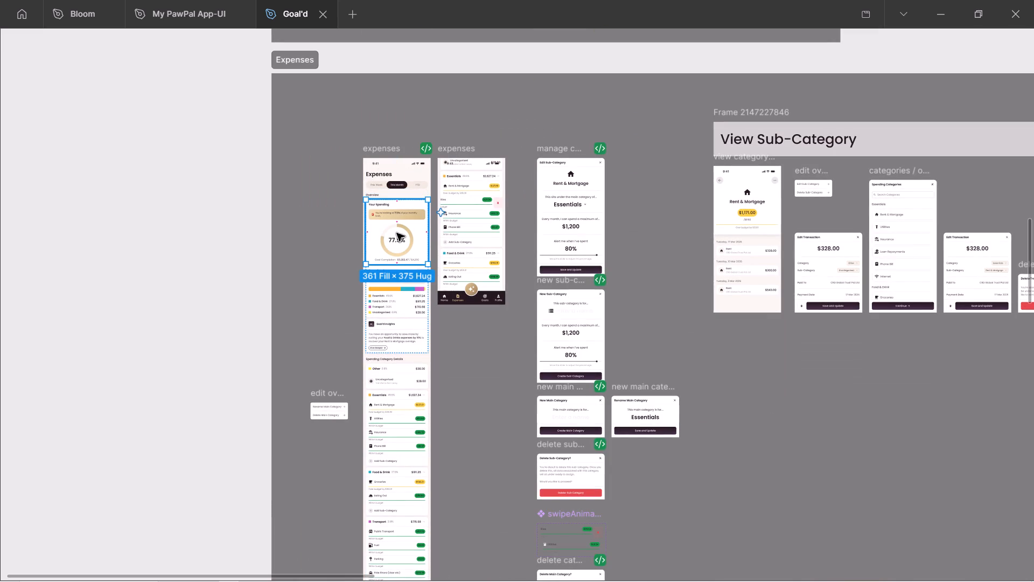
key(ctrl+c)
Replace the 0% chart in the New AirPods goal insights screen's Your Progress card with the copied chart.
ctrl+scroll(431, 218, down, 4)
scroll(431, 218, down, 3)
ctrl+scroll(509, 219, up, 2)
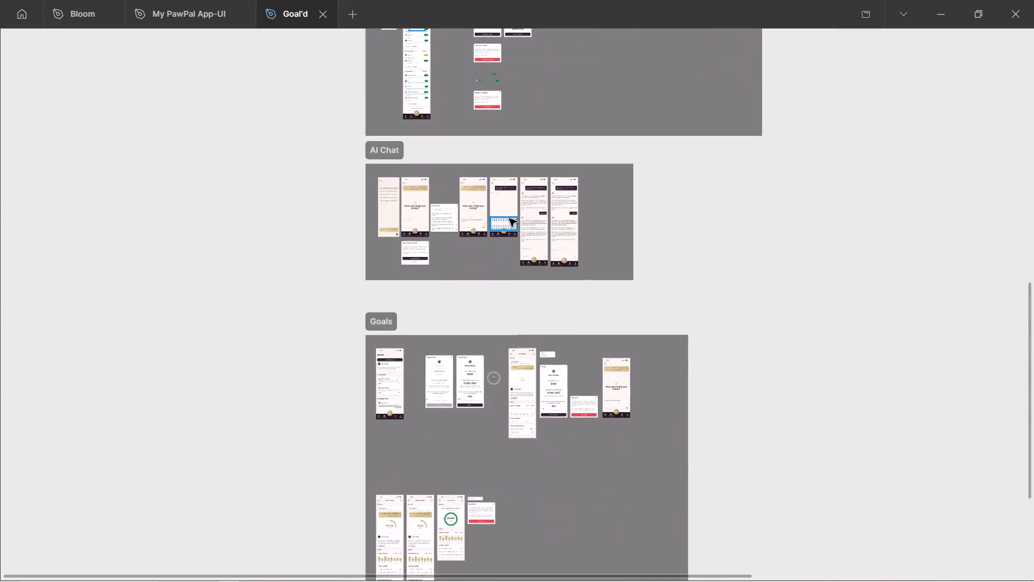
ctrl+scroll(509, 219, up, 2)
scroll(509, 219, down, 3)
ctrl+scroll(545, 378, up, 4)
triple_click(537, 292)
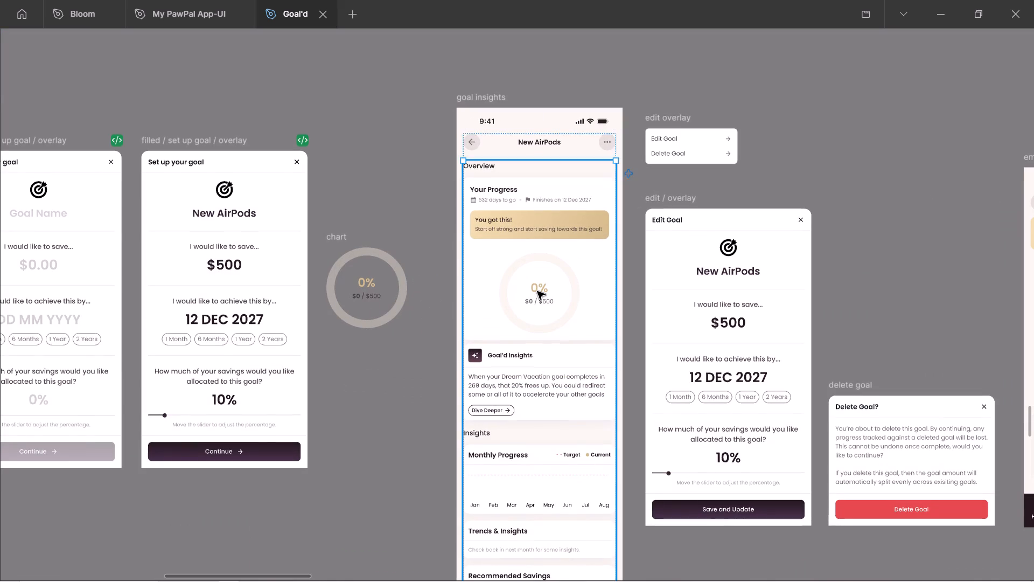
click(537, 292)
ctrl+scroll(540, 289, up, 2)
double_click(540, 289)
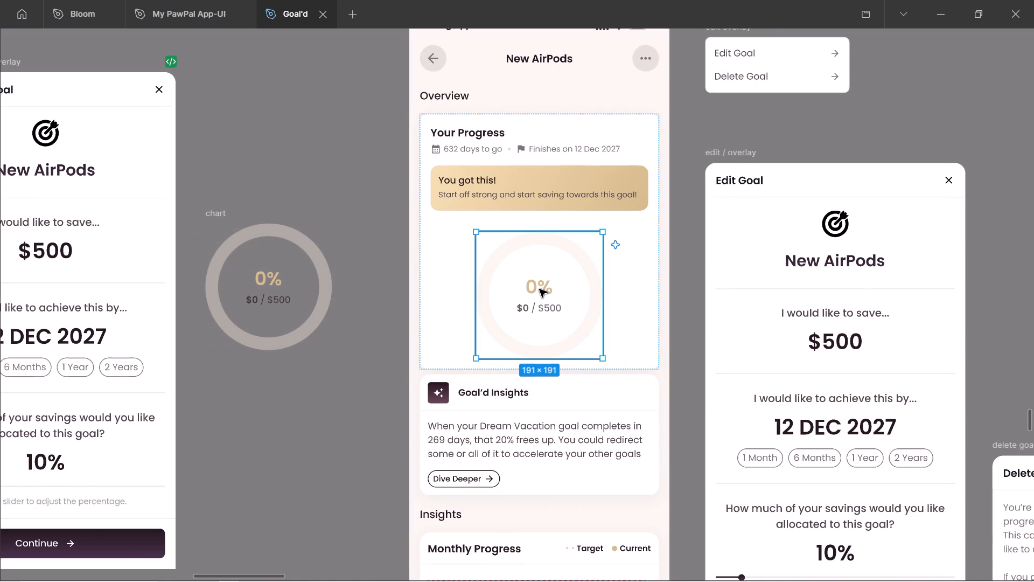
key(ctrl+shift+r)
Delete the gold progress arc from the New AirPods chart ring.
ctrl+scroll(539, 282, up, 1)
ctrl+click(577, 244)
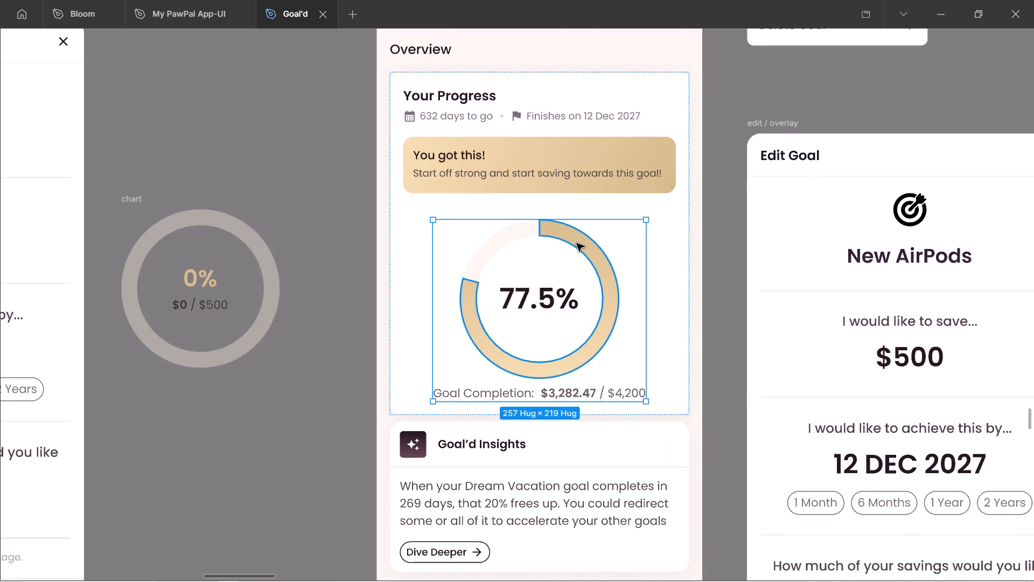
key(Delete)
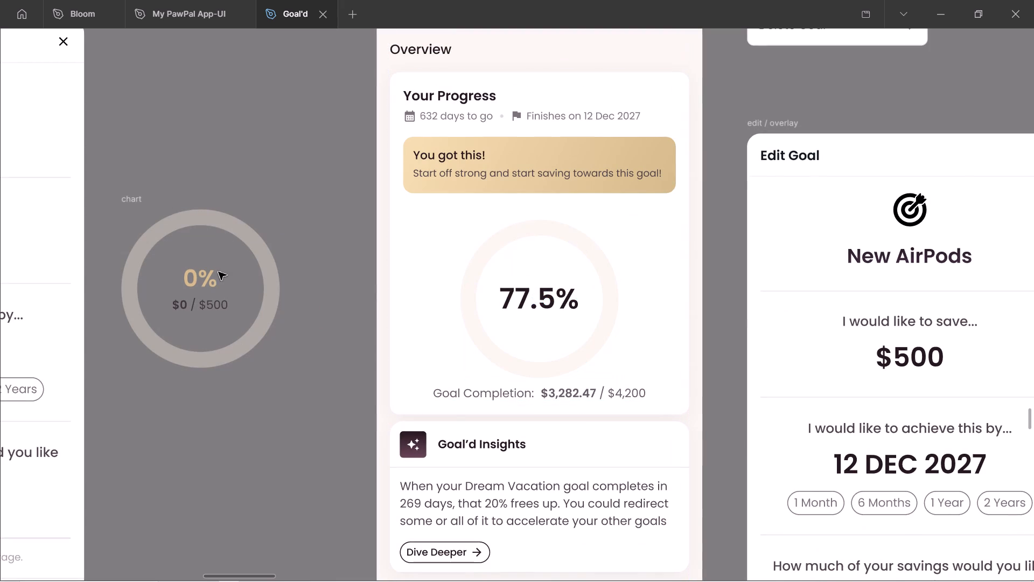
Change the New AirPods chart's percentage to 0%, copying the text from the duplicate chart on the canvas.
ctrl+double_click(186, 274)
ctrl+double_click(195, 274)
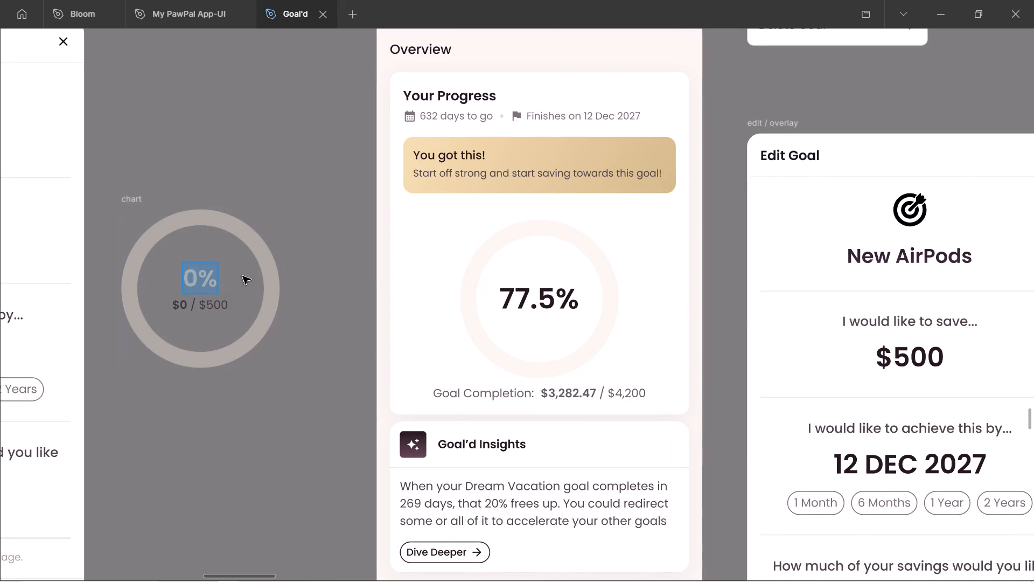
key(ctrl+c)
ctrl+click(542, 297)
key(ctrl+a)
key(ctrl+shift+v)
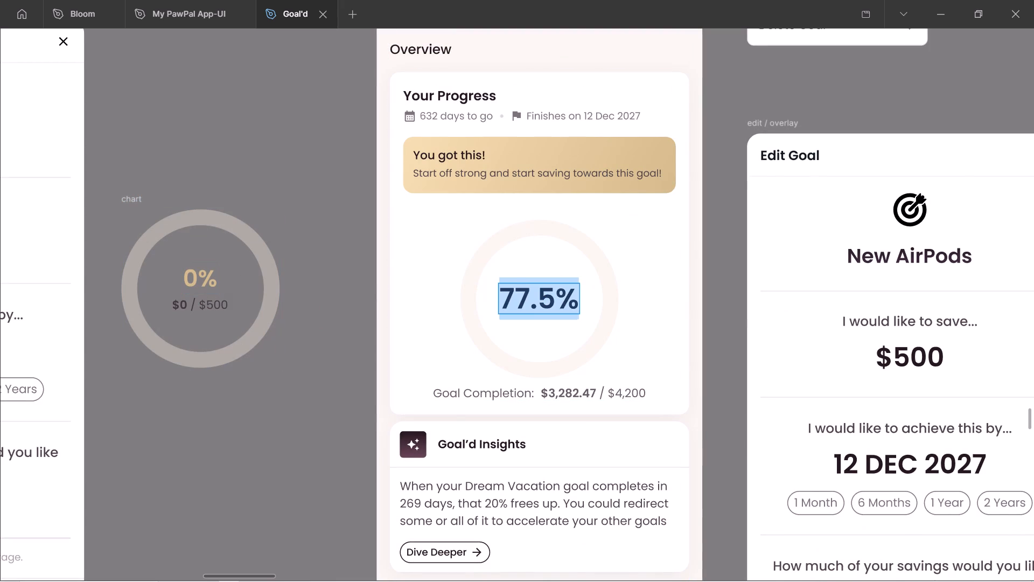
Change the New AirPods chart's goal completion amounts to $0 / $500, copying both from the duplicate chart.
drag(186, 303, 164, 303)
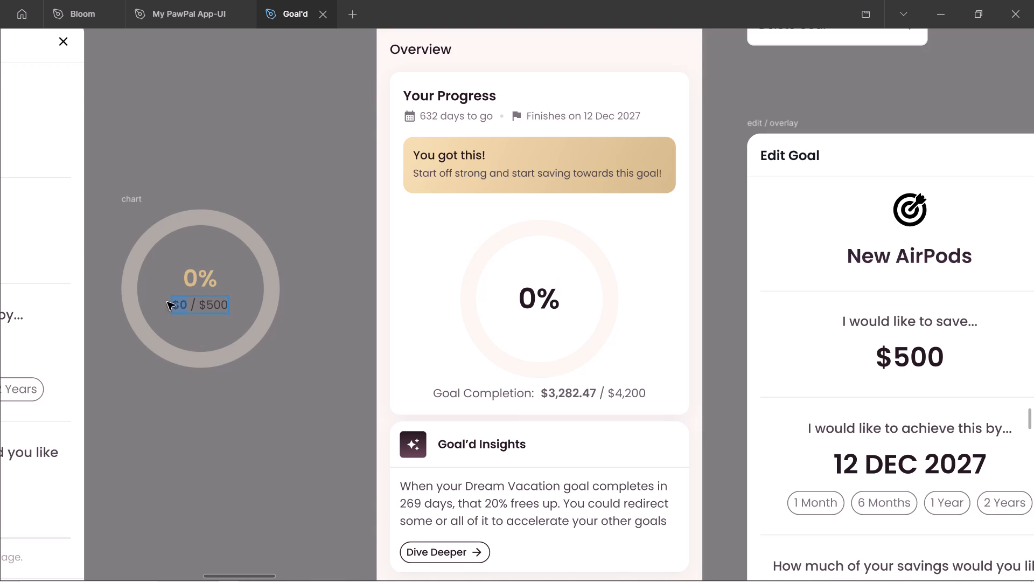
key(ctrl+c)
drag(596, 394, 533, 392)
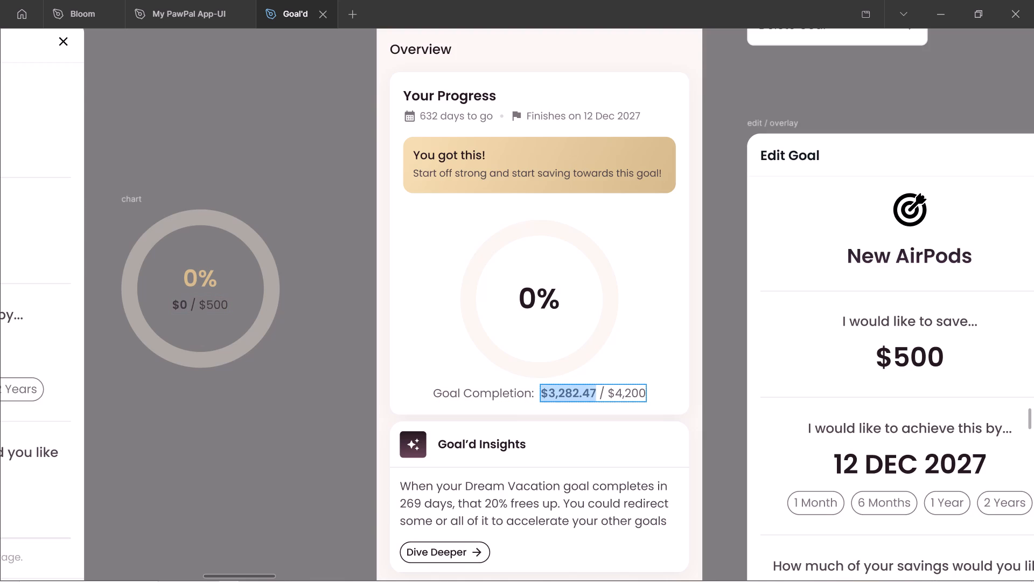
drag(533, 392, 533, 392)
key(ctrl+v)
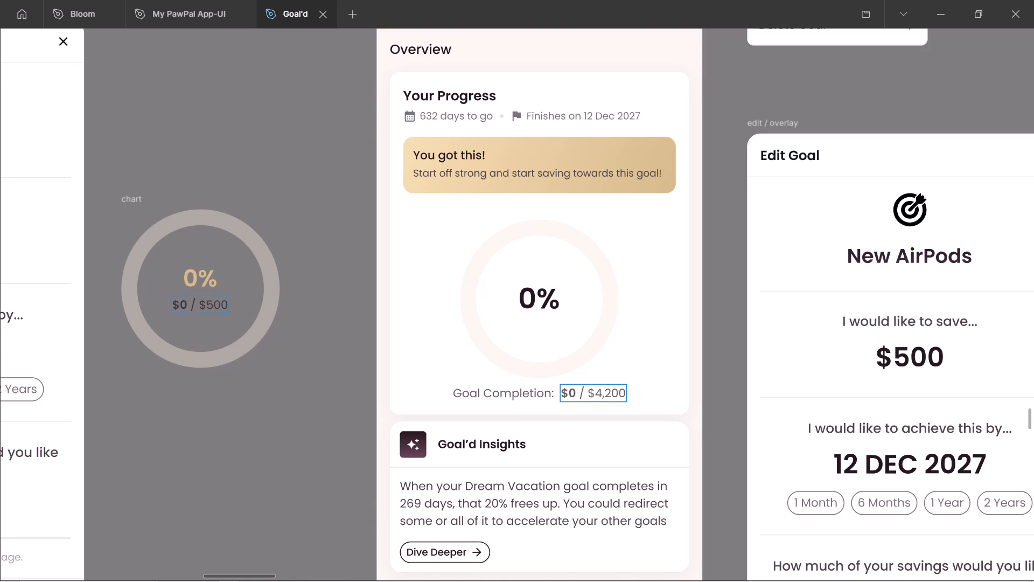
drag(200, 304, 258, 304)
key(ctrl+c)
drag(588, 394, 649, 393)
key(ctrl+shift+v)
ctrl+double_click(319, 352)
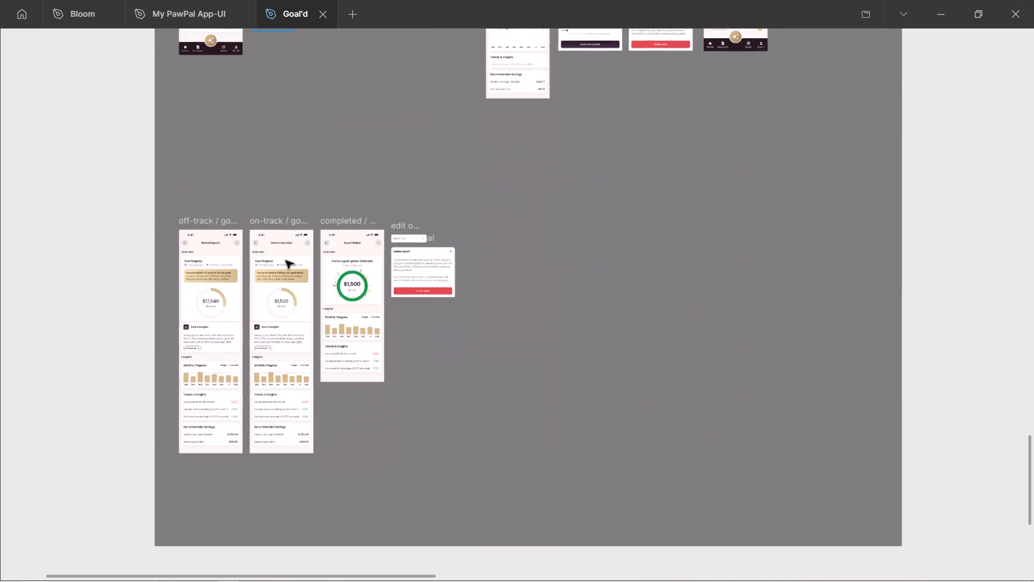
ctrl+scroll(194, 314, up, 4)
triple_click(218, 296)
click(218, 296)
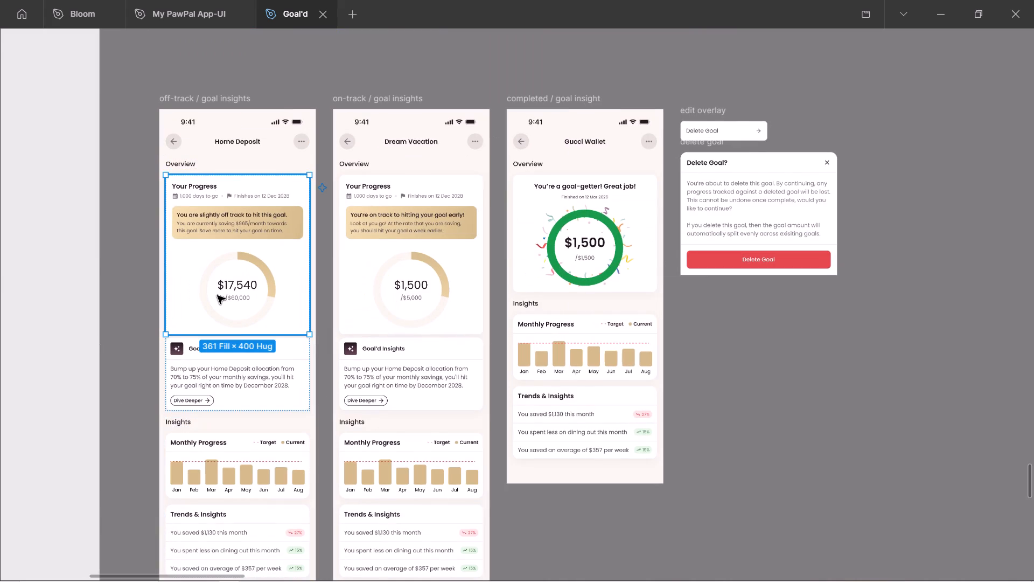
double_click(218, 296)
alt+drag(248, 288, 65, 295)
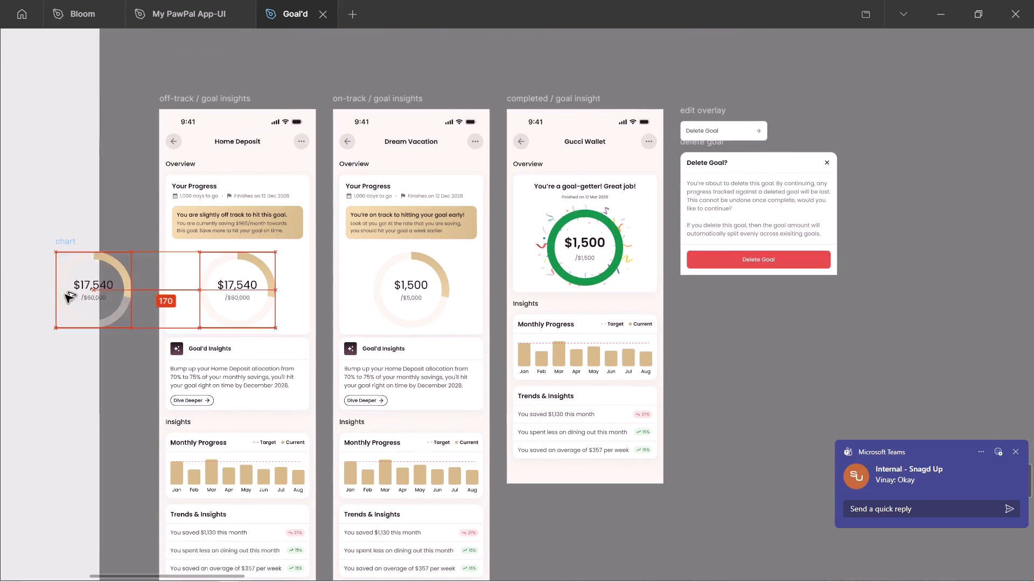
alt+drag(65, 295, 97, 290)
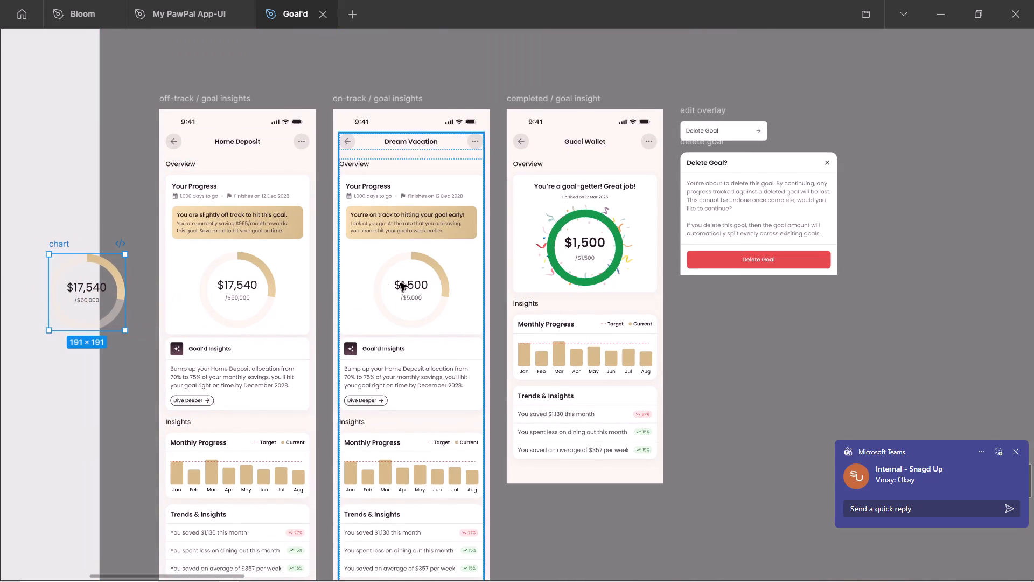
Duplicate the Dream Vacation progress chart onto the canvas below the Home Deposit chart copy.
triple_click(439, 282)
triple_click(439, 282)
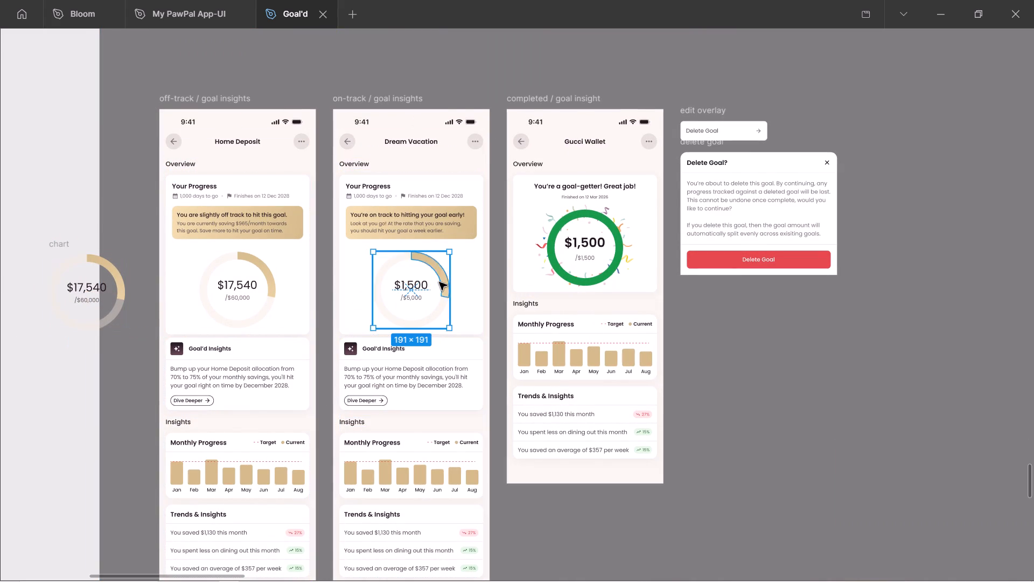
key(ctrl+z)
alt+drag(420, 294, 65, 377)
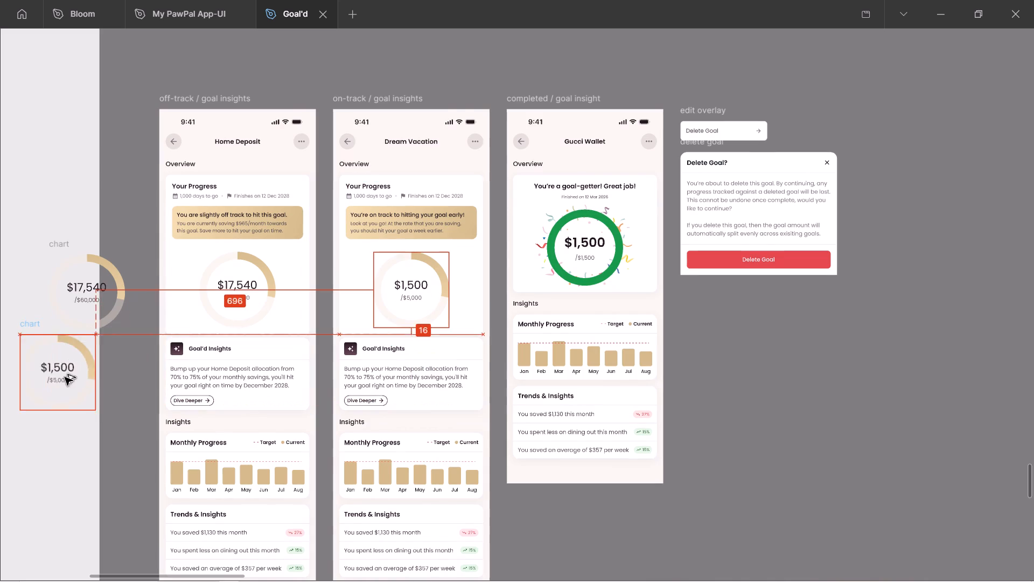
alt+drag(65, 377, 81, 397)
Replace the Home Deposit progress chart with the copied expenses chart.
triple_click(277, 279)
triple_click(267, 281)
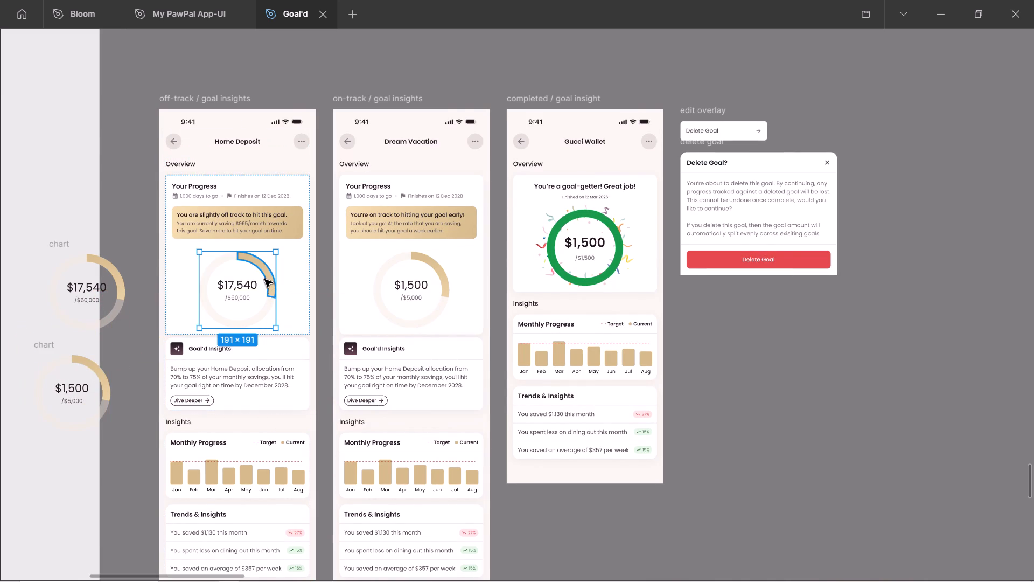
key(ctrl+shift+r)
Change the Home Deposit chart's completed amount to $17,540, copying the text from the duplicate chart on the canvas.
shift+scroll(251, 303, up, 4)
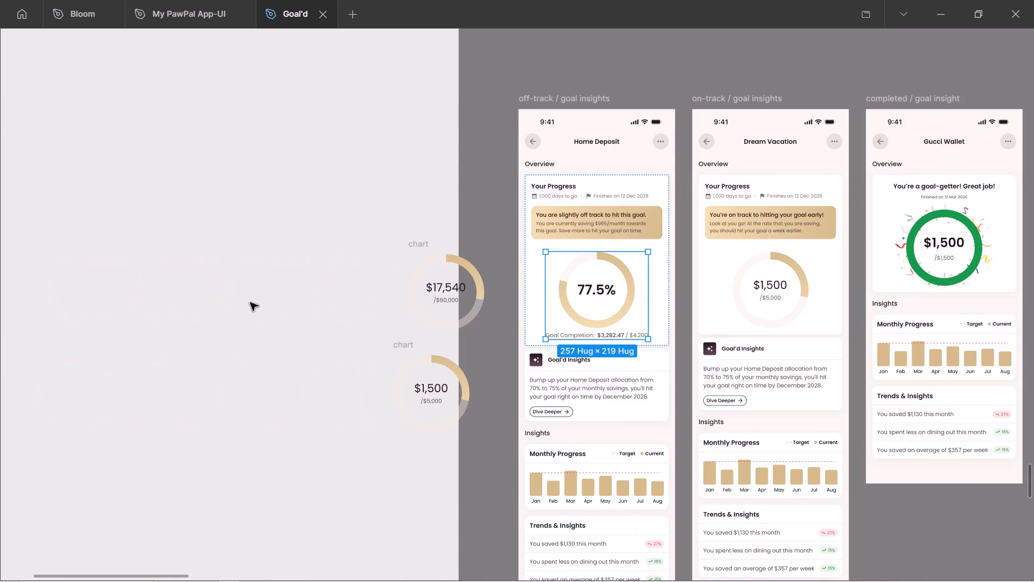
ctrl+scroll(562, 311, up, 3)
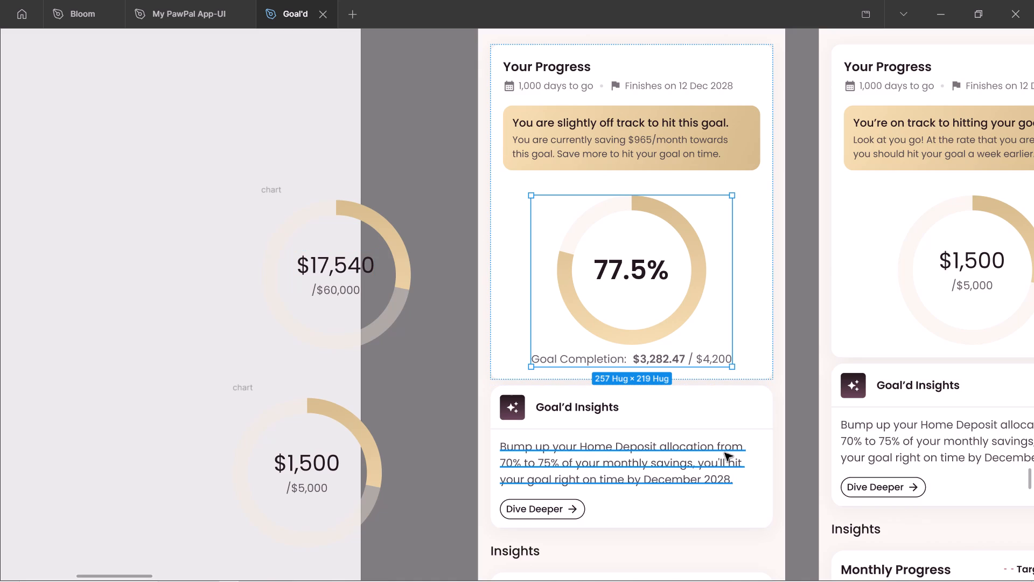
ctrl+scroll(557, 466, down, 1)
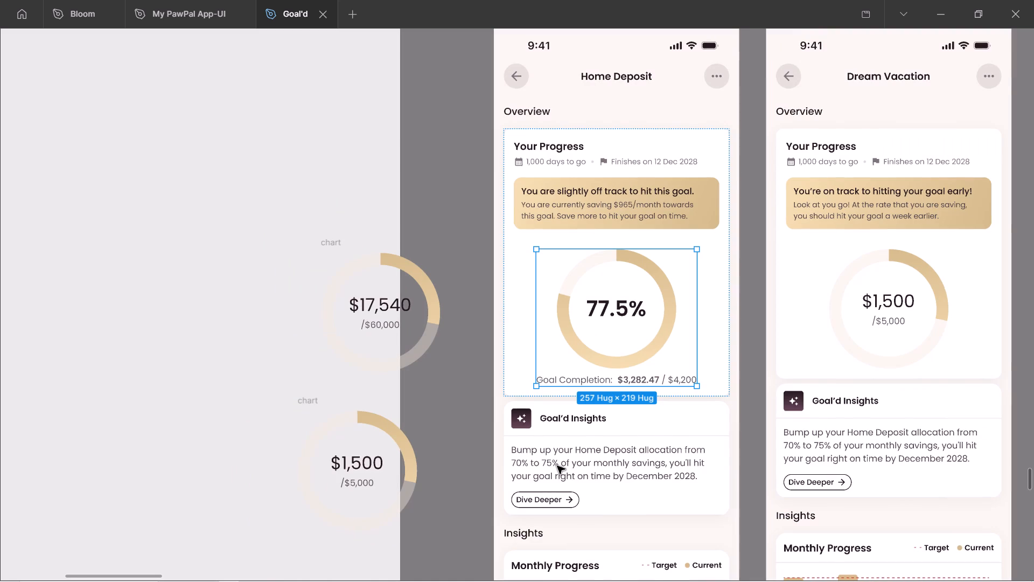
ctrl+scroll(595, 469, up, 1)
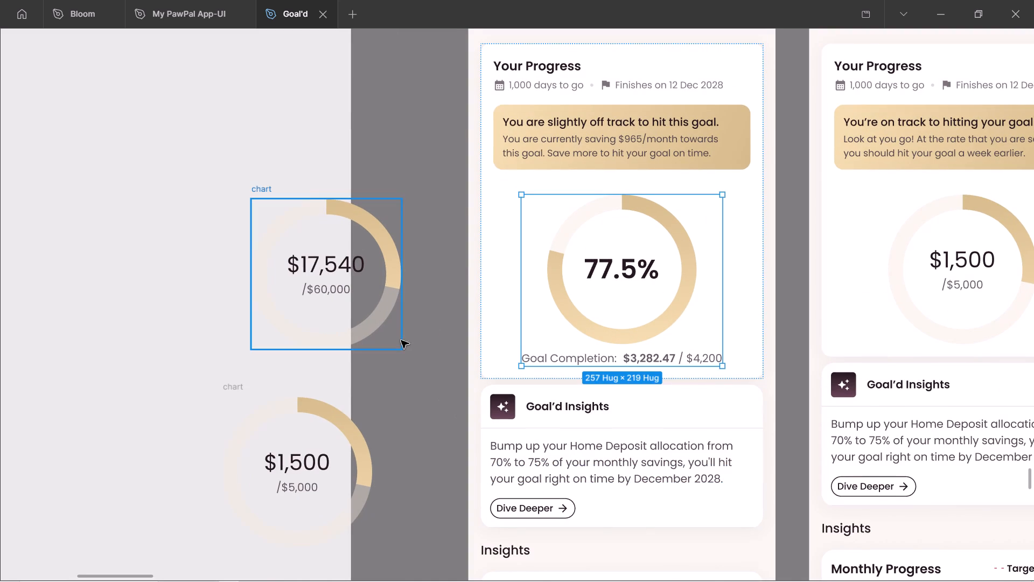
ctrl+triple_click(324, 268)
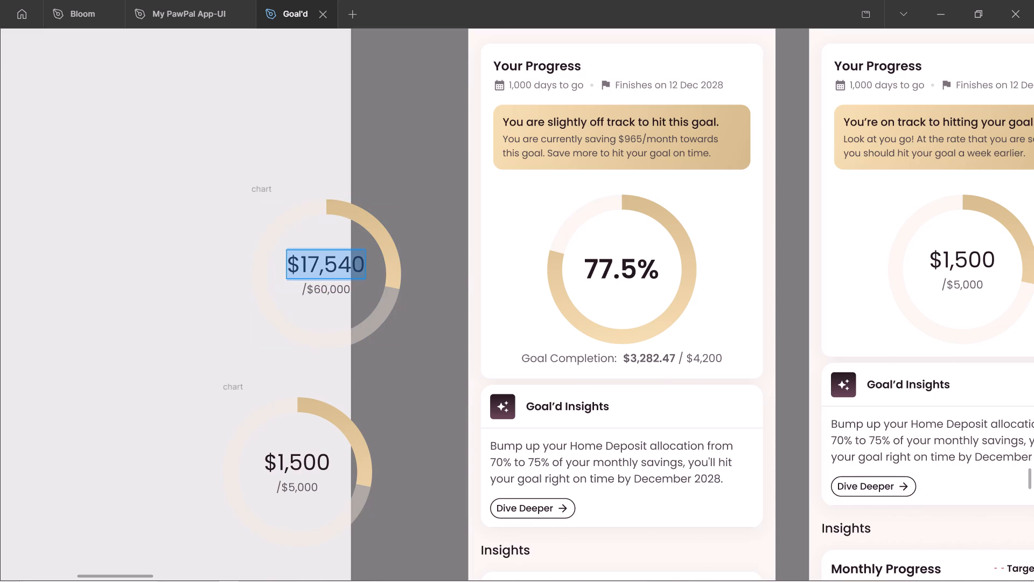
key(ctrl+c)
key(ctrl+c)
drag(676, 357, 613, 358)
key(ctrl+shift+v)
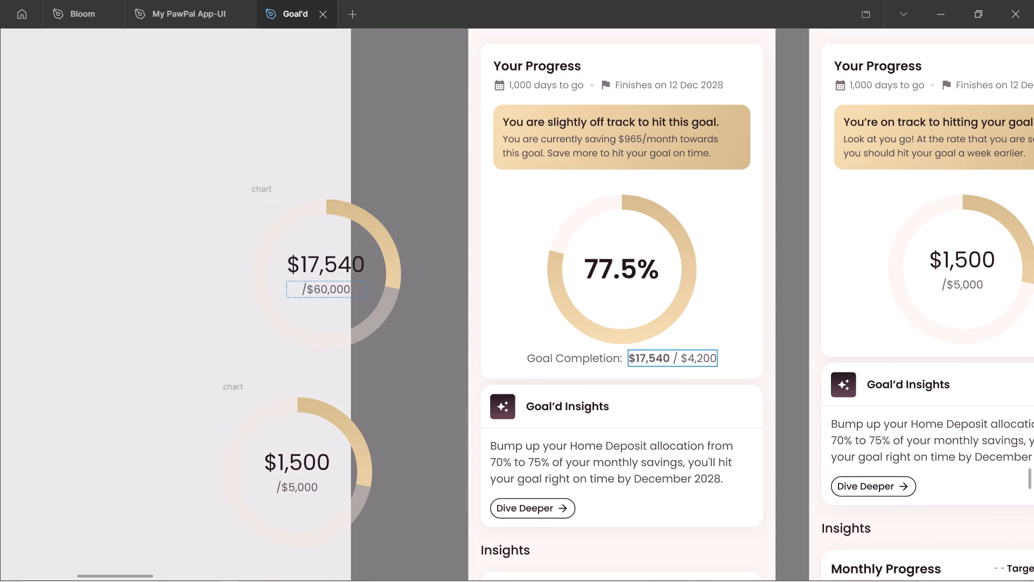
Change the Home Deposit chart's goal amount to $60,000, copying the figure from the duplicate chart.
double_click(324, 287)
drag(307, 290, 371, 290)
key(ctrl+c)
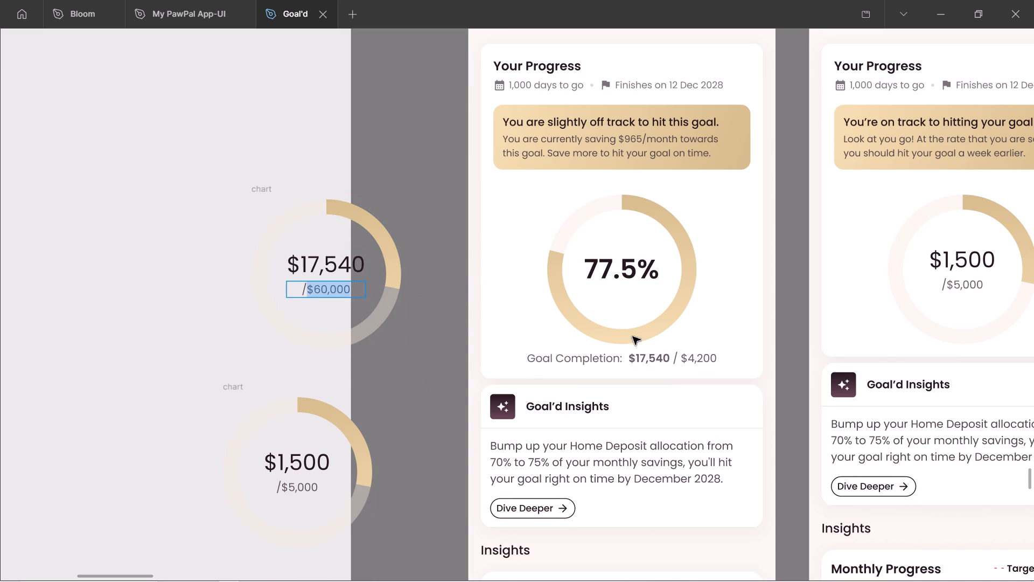
drag(681, 356, 759, 355)
key(ctrl+shift+v)
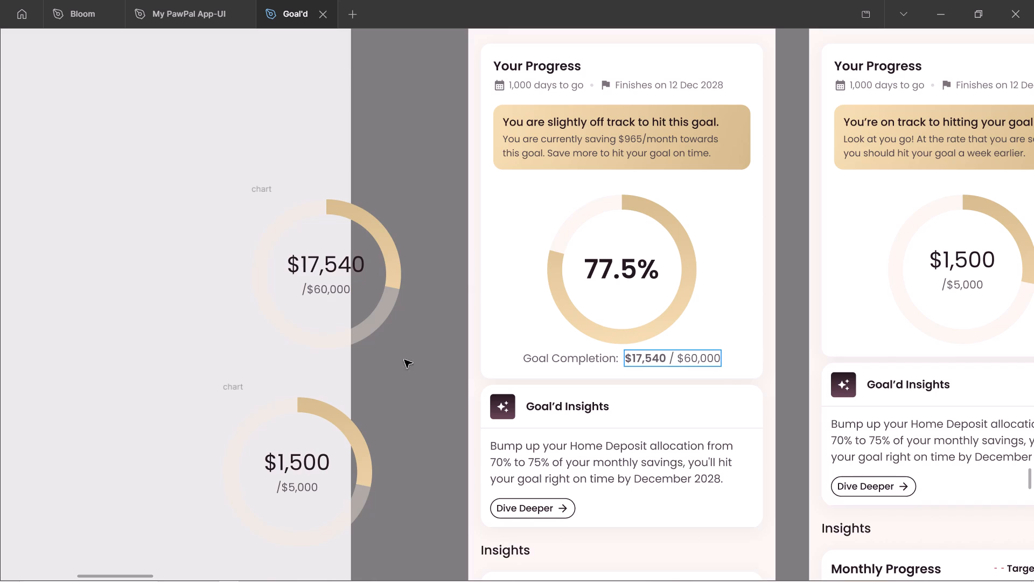
ctrl+double_click(394, 361)
Replace the Dream Vacation progress chart with a copy of the updated Home Deposit chart.
ctrl+scroll(540, 352, down, 1)
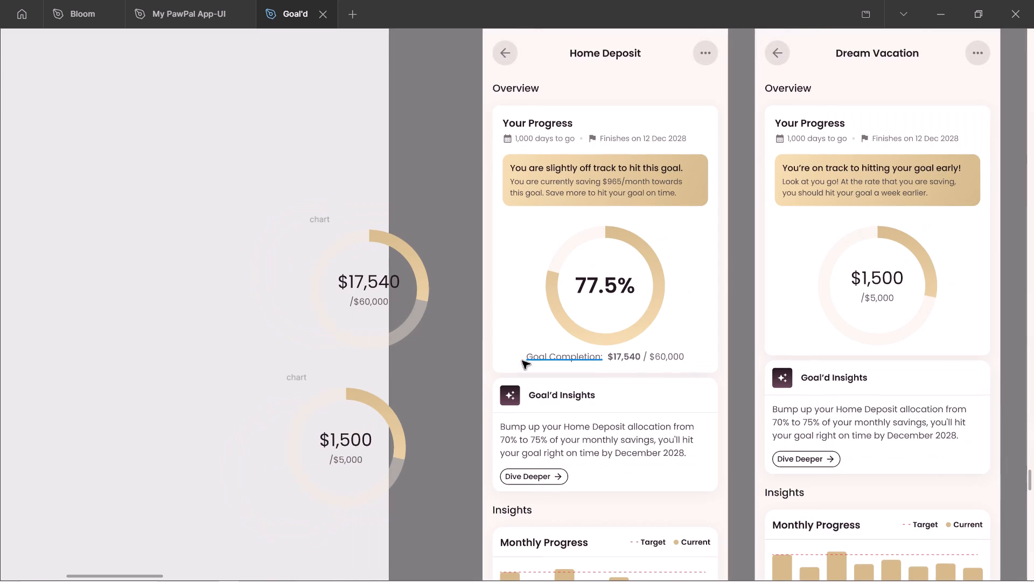
shift+scroll(592, 334, down, 3)
triple_click(317, 275)
click(317, 275)
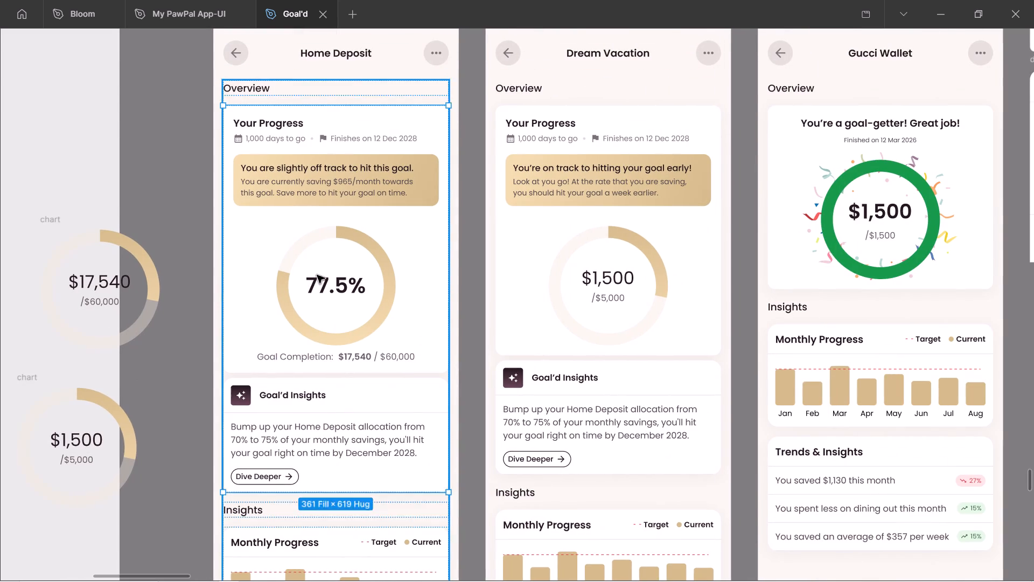
double_click(318, 275)
key(ctrl+c)
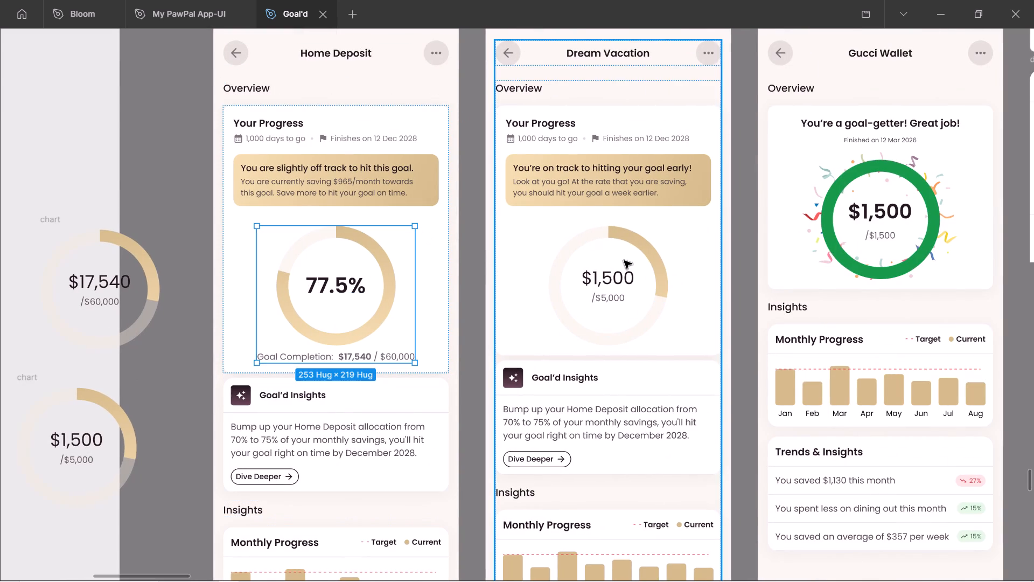
triple_click(624, 261)
click(624, 261)
double_click(624, 261)
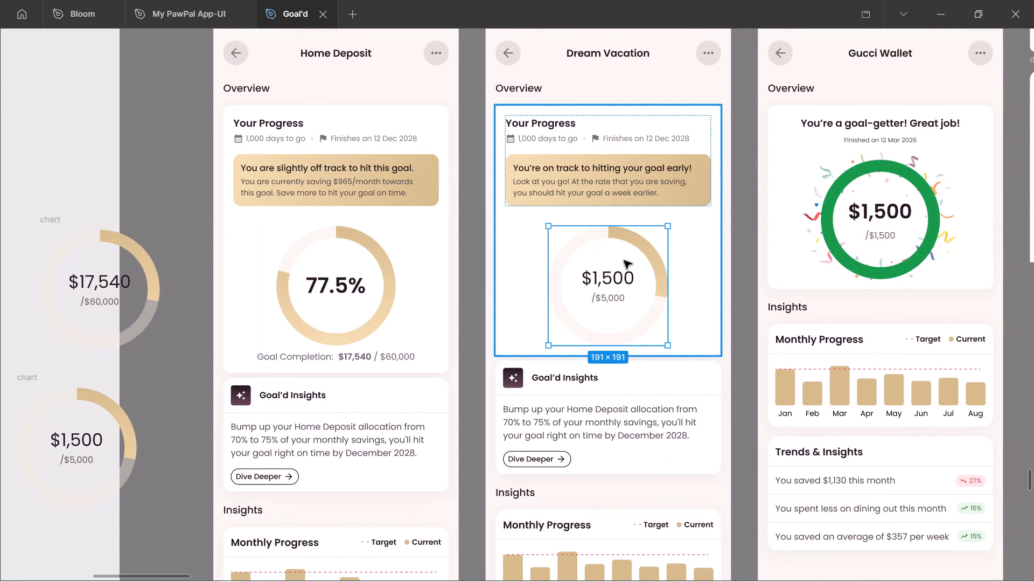
key(ctrl+shift+r)
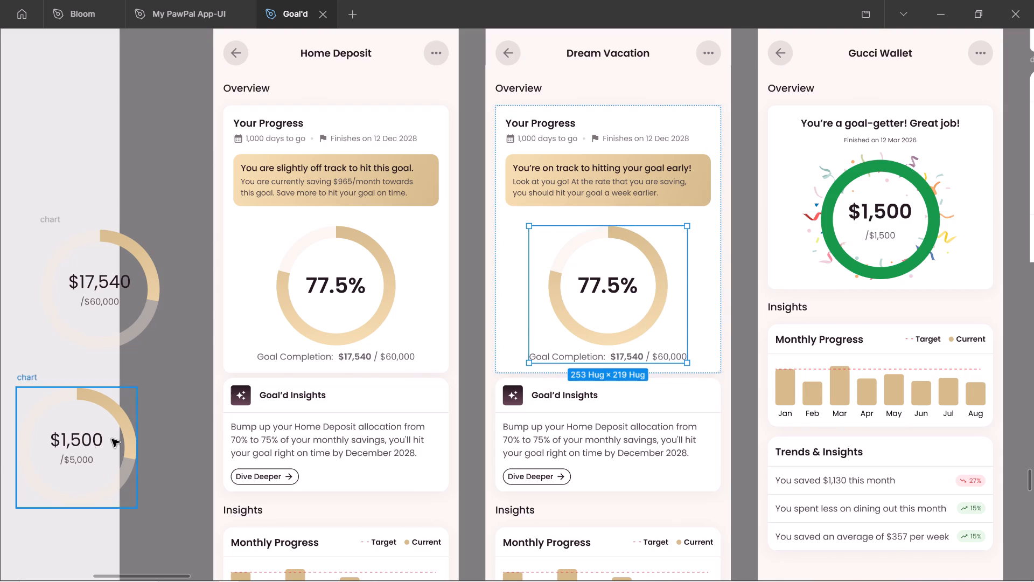
Change the Dream Vacation chart's completed amount to $1,500, copying the text from its duplicate on the canvas.
ctrl+triple_click(73, 445)
key(ctrl+c)
ctrl+scroll(727, 378, up, 1)
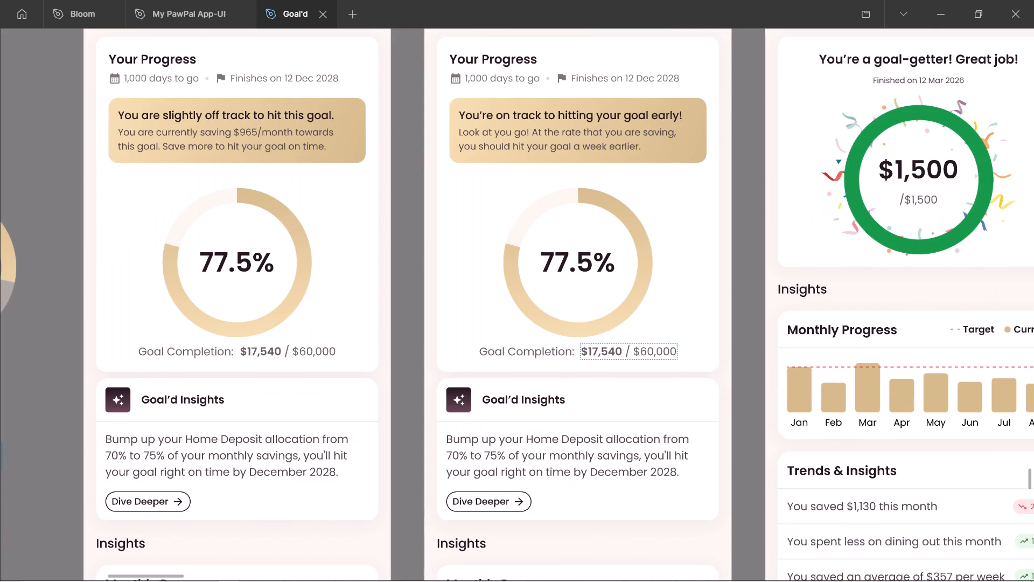
drag(622, 354, 558, 357)
key(ctrl+shift+v)
Change the Dream Vacation chart's goal amount to $5,000, copying the figure without its slash from the duplicate chart.
ctrl+scroll(608, 352, down, 3)
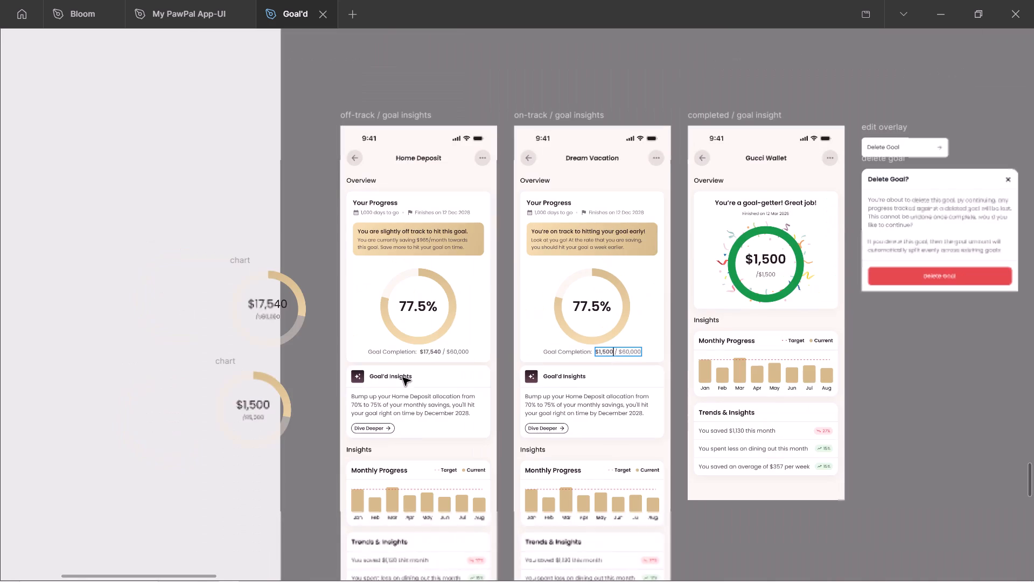
double_click(256, 420)
ctrl+scroll(257, 419, up, 3)
click(276, 411)
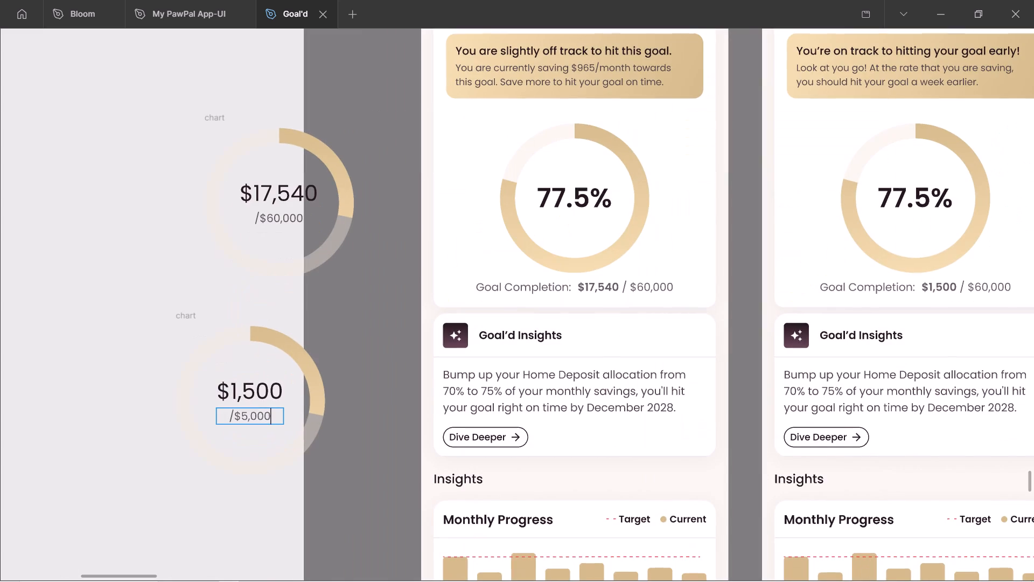
drag(273, 415, 232, 414)
key(ctrl+c)
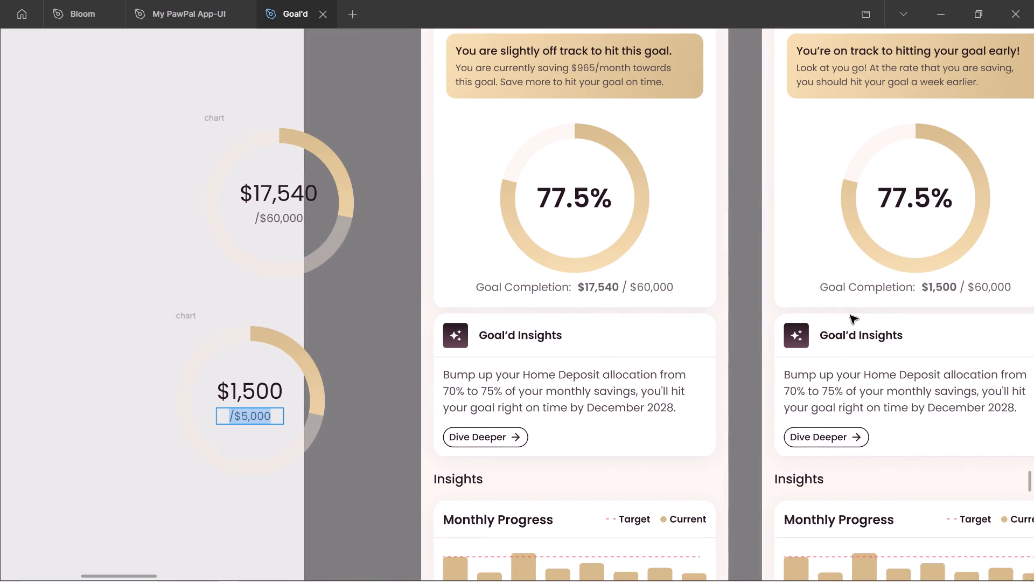
click(268, 422)
drag(282, 418, 234, 419)
key(ctrl+c)
drag(969, 291, 1033, 296)
key(ctrl+shift+v)
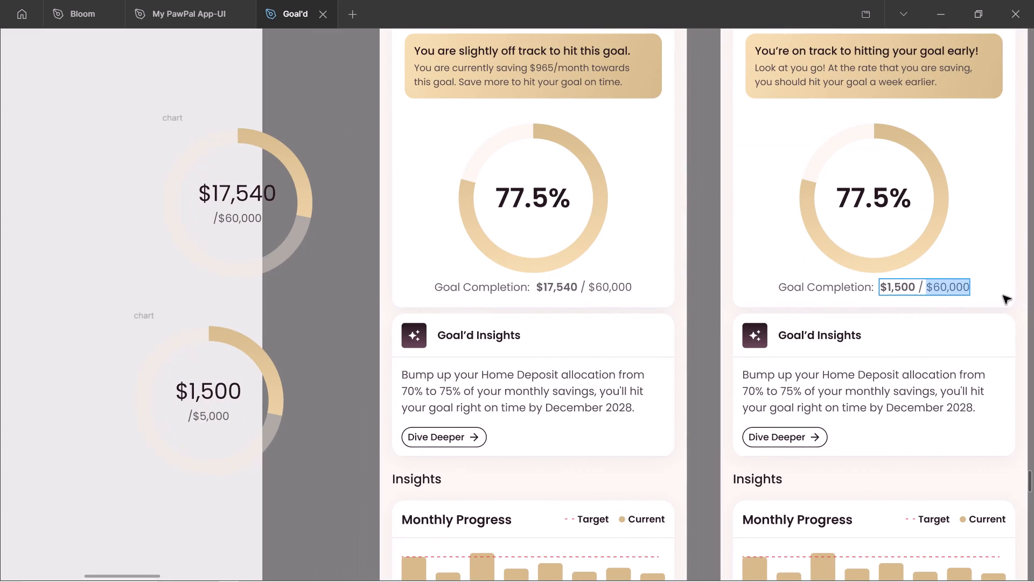
ctrl+scroll(814, 307, down, 1)
double_click(718, 311)
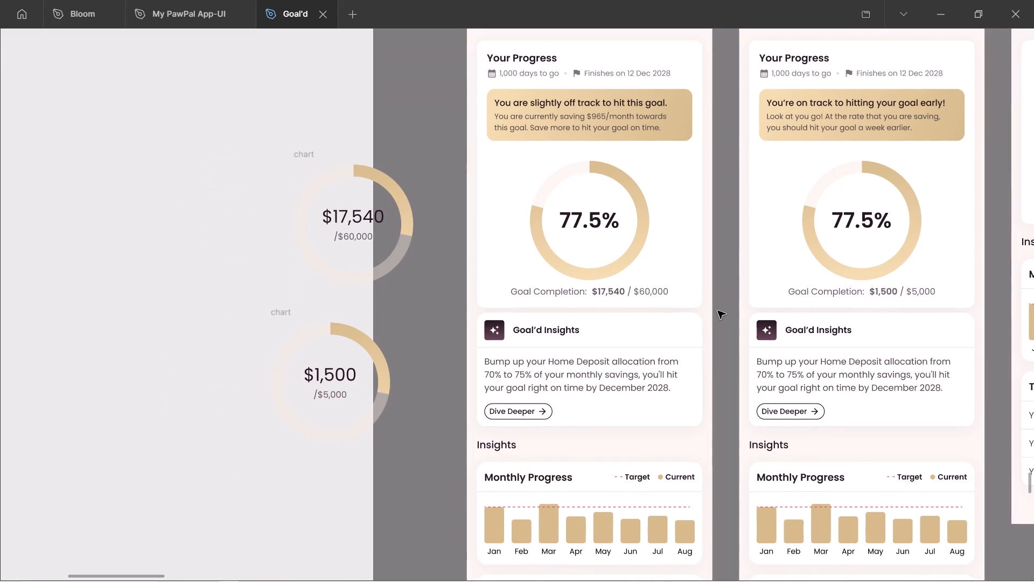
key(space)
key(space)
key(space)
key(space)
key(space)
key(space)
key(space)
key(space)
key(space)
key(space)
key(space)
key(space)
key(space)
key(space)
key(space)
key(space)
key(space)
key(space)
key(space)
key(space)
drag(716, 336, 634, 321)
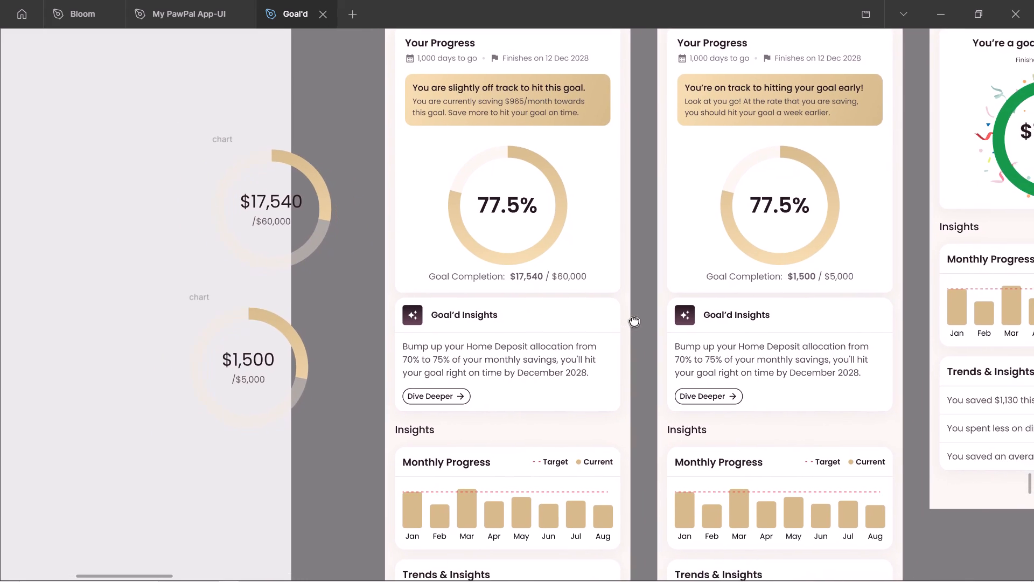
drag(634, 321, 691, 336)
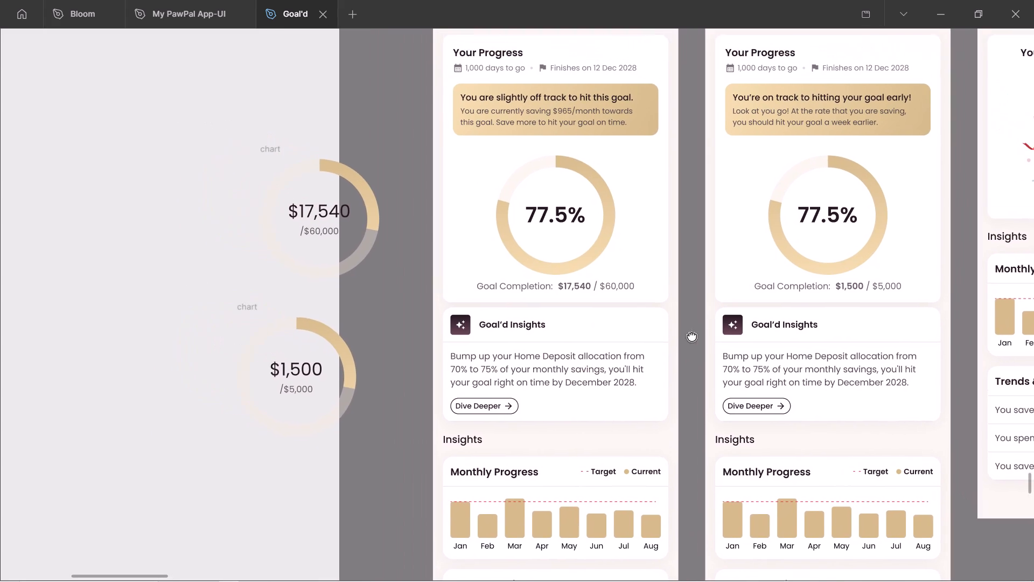
drag(691, 336, 722, 371)
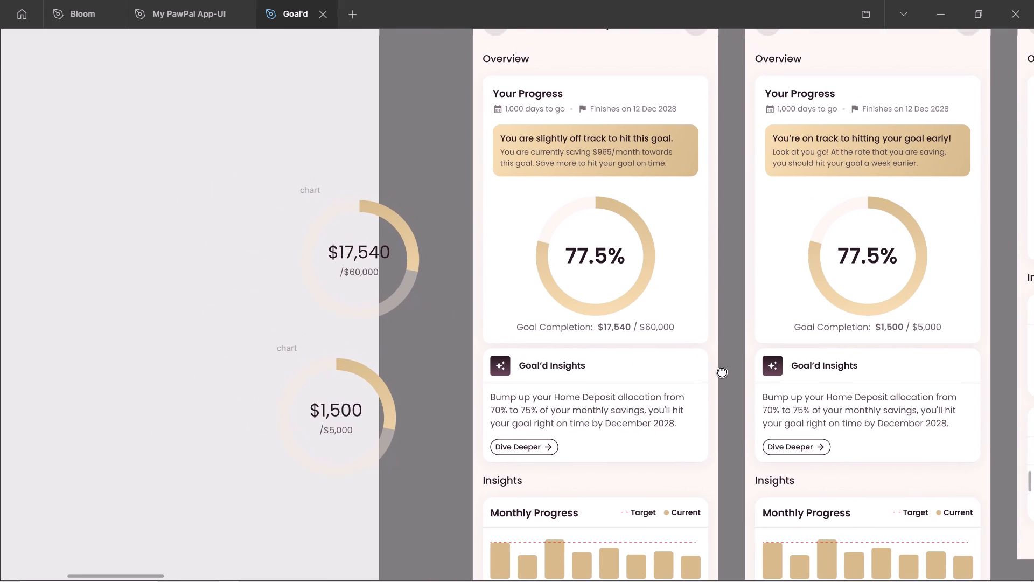
drag(722, 371, 721, 371)
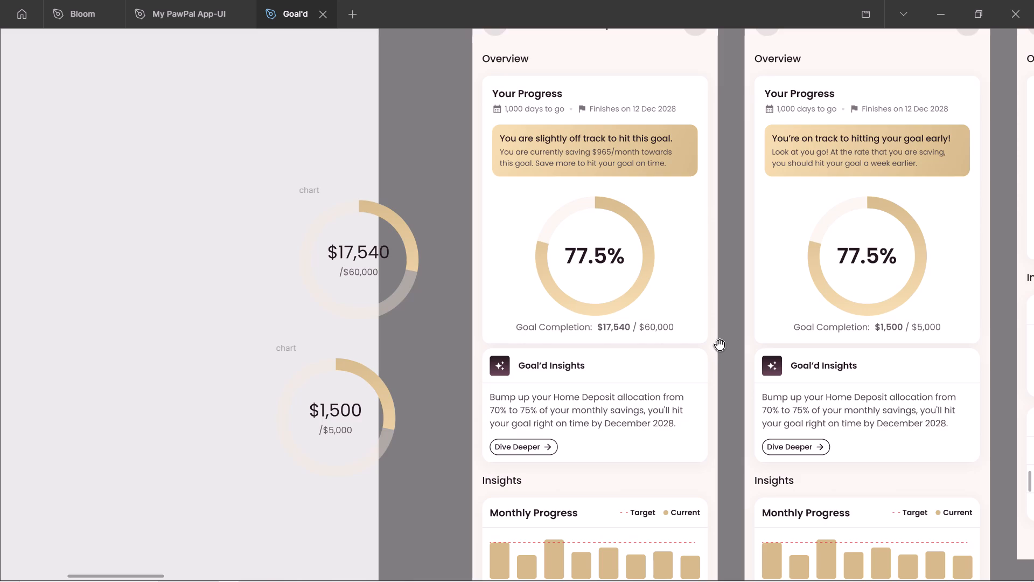
drag(716, 334, 711, 348)
drag(234, 177, 285, 230)
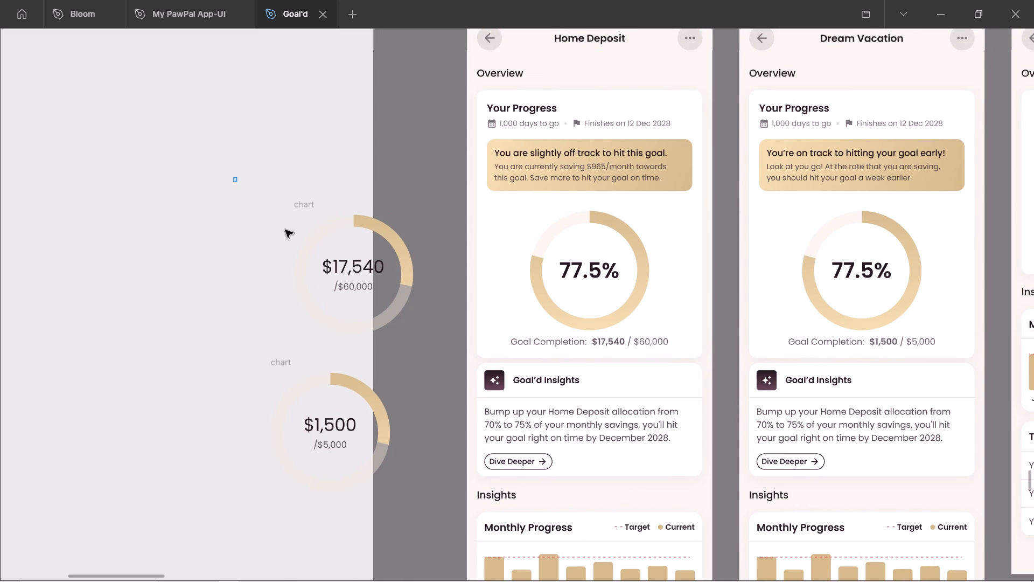
drag(285, 230, 409, 507)
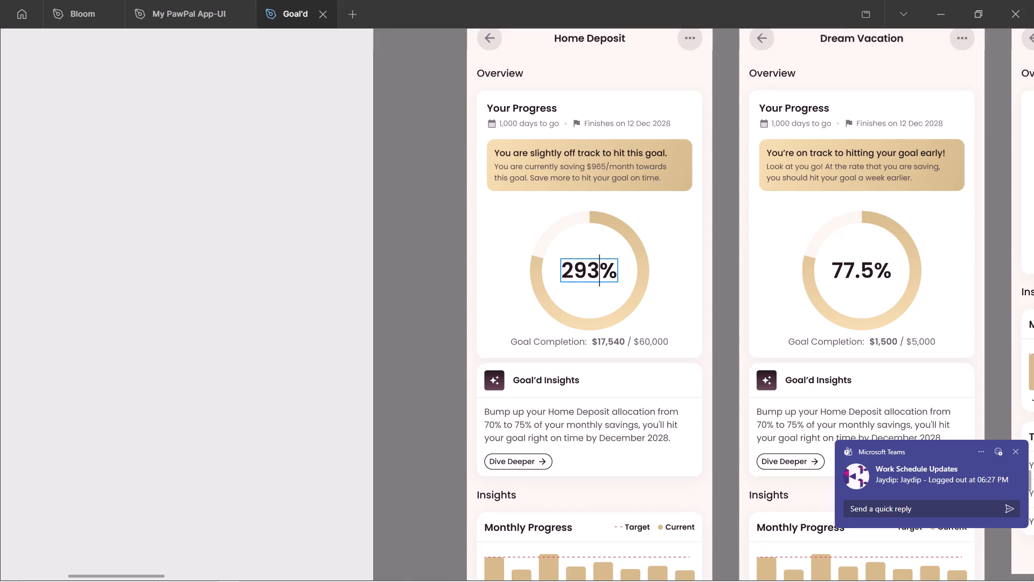
key(BackSpace)
text(.2)
key(alt+Tab)
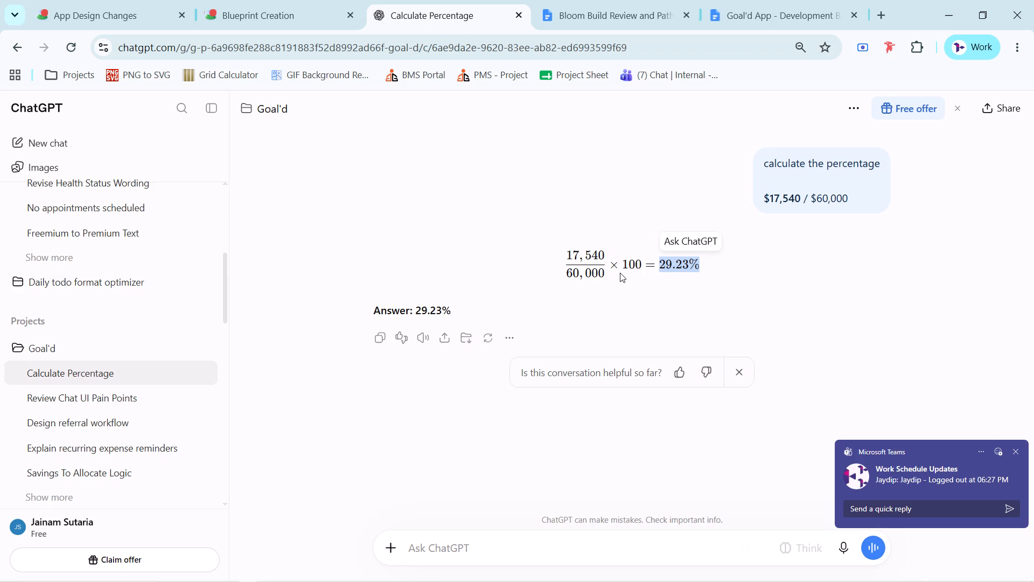
key(alt+Tab)
double_click(344, 370)
Copy $1,500 / $5,000 from the Dream Vacation chart and send it in the same ChatGPT conversation for a percentage calculation.
ctrl+scroll(337, 359, down, 2)
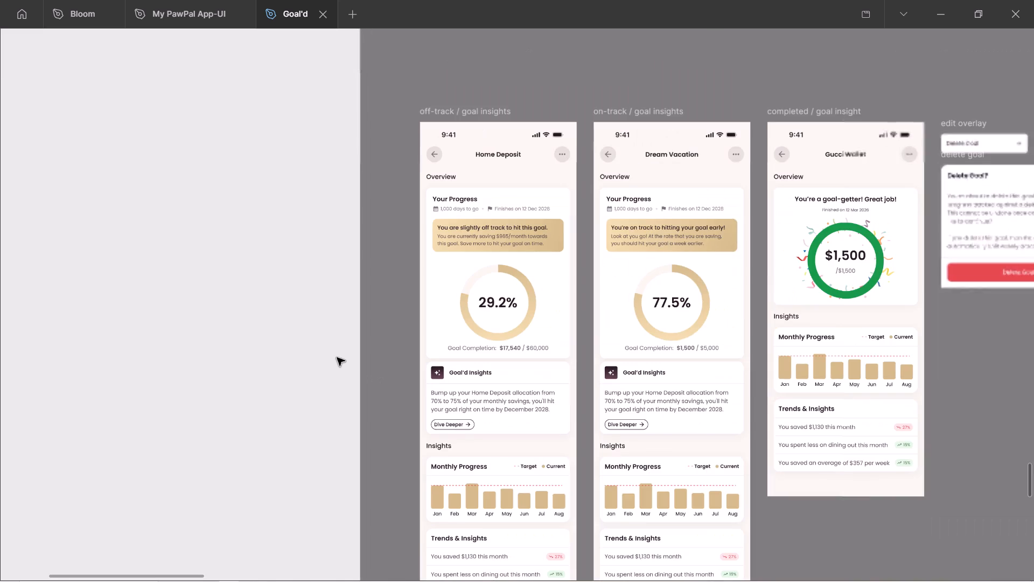
shift+scroll(337, 358, down, 2)
ctrl+scroll(480, 327, up, 1)
key(alt+Tab)
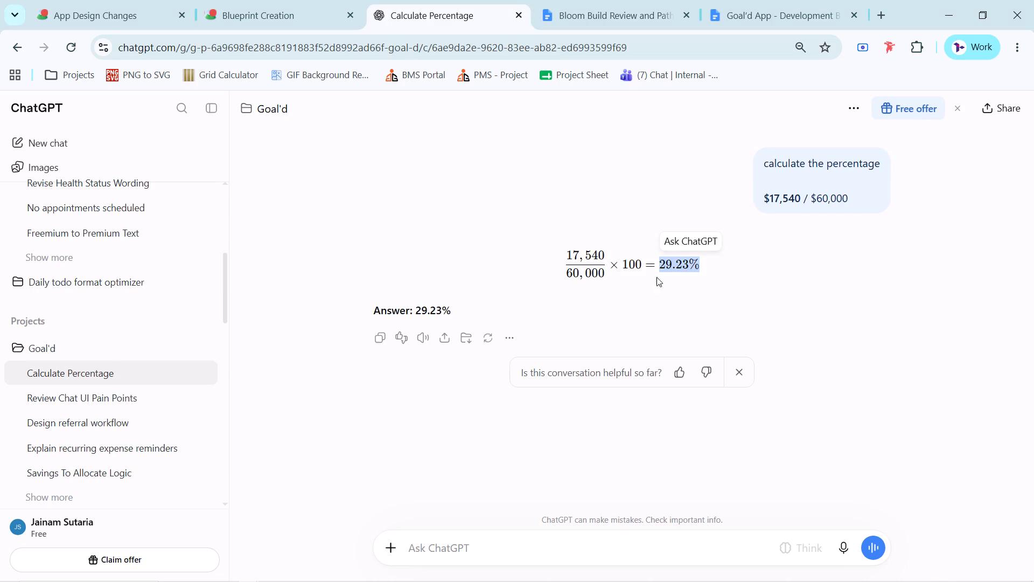
key(alt+Tab)
ctrl+scroll(474, 313, up, 1)
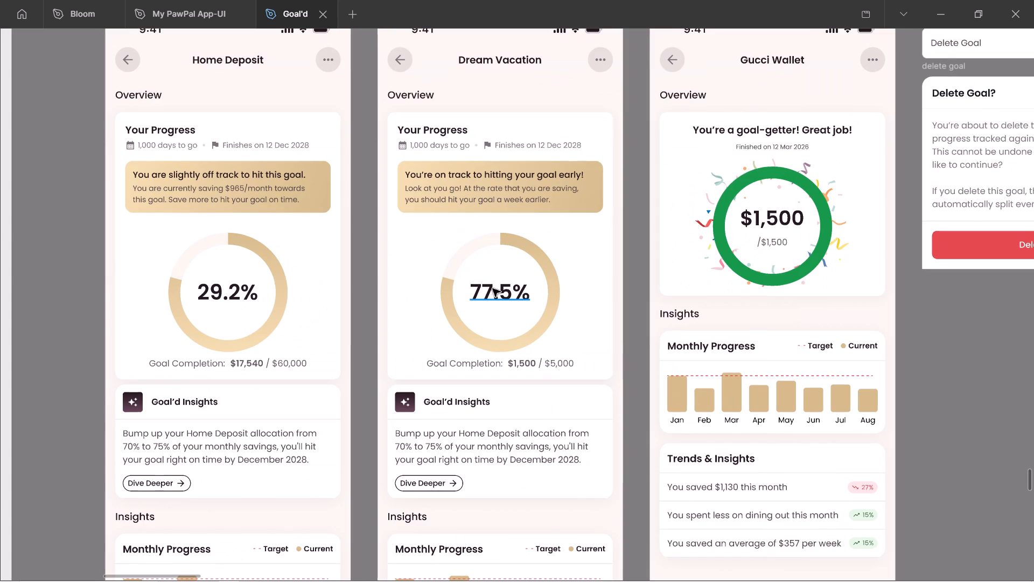
ctrl+double_click(537, 364)
key(ctrl+c)
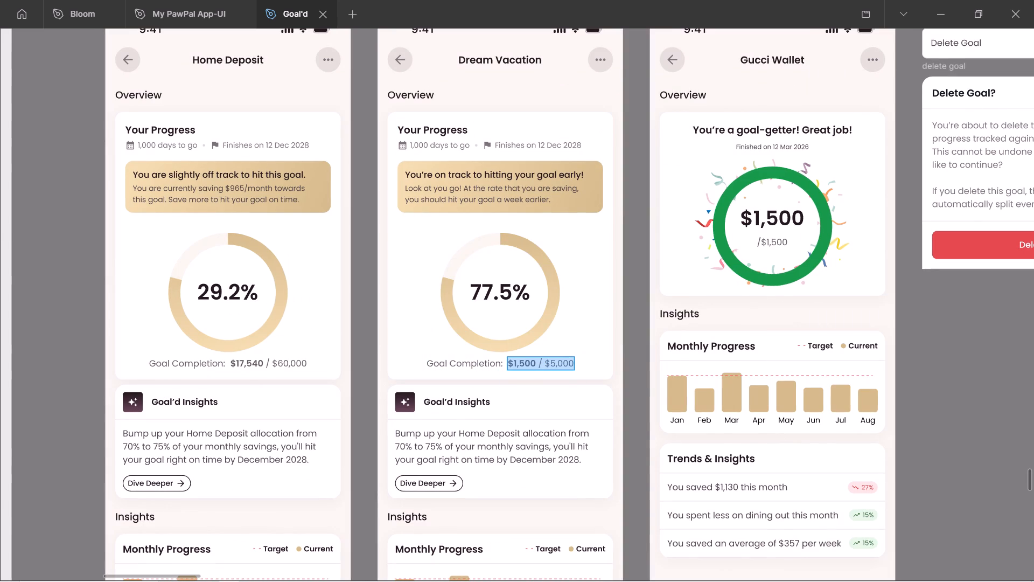
key(alt+Tab)
click(439, 546)
key(ctrl+v)
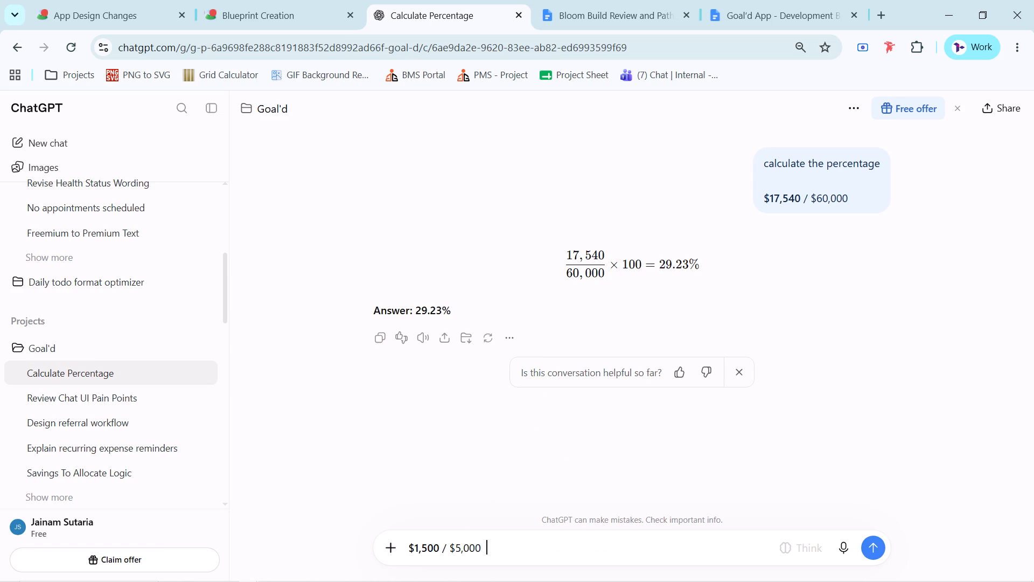
key(Return)
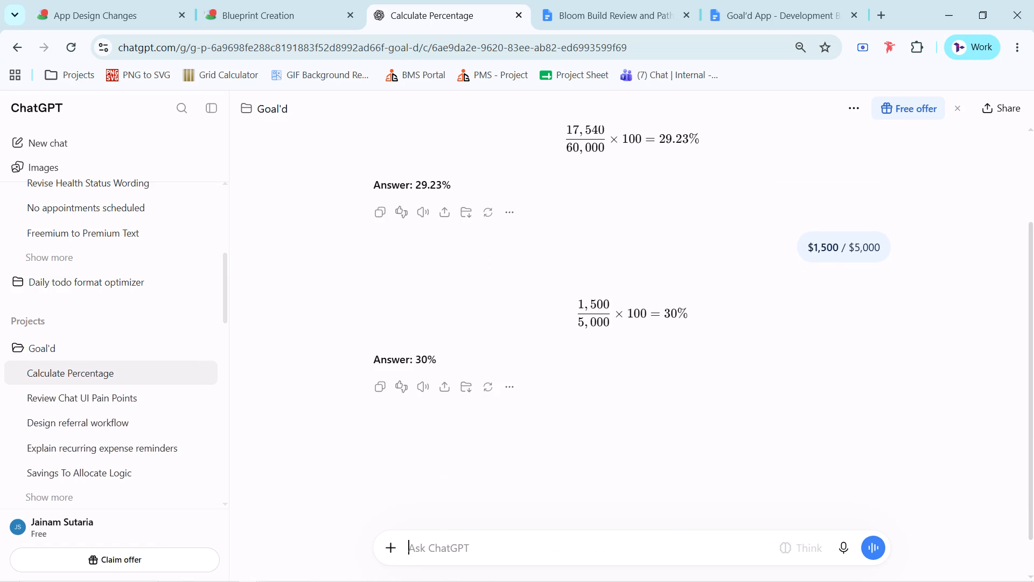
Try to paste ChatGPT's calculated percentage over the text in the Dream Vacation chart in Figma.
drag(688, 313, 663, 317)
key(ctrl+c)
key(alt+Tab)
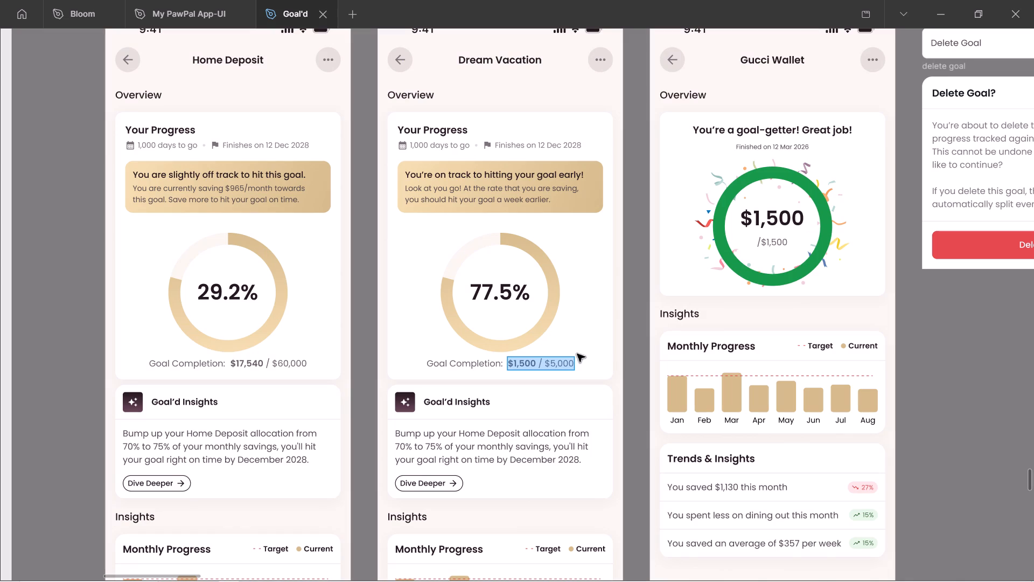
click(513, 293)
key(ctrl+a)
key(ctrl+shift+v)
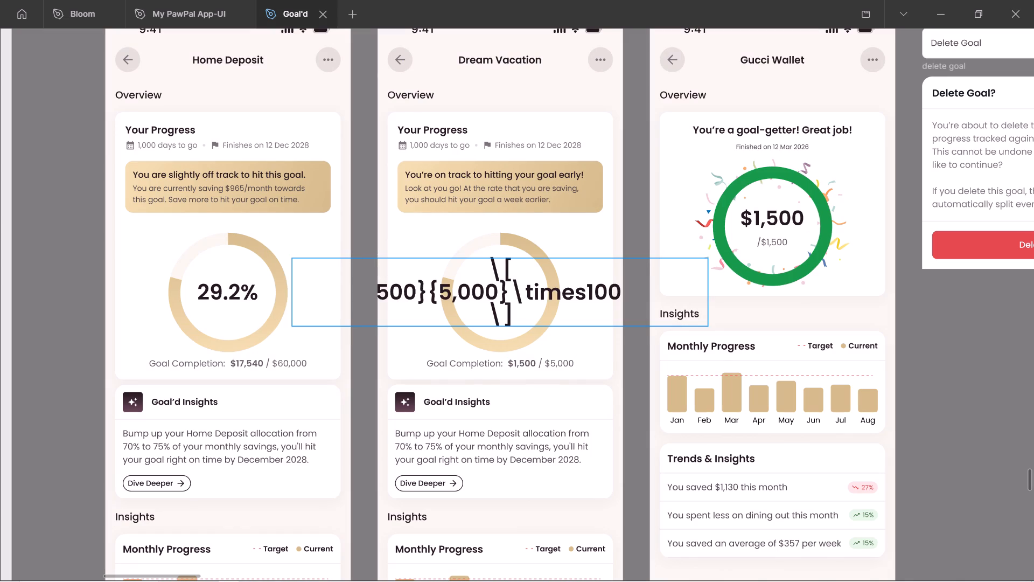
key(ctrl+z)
Set the percentage inside the Dream Vacation chart to 30%.
key(alt+Tab)
key(alt+Tab)
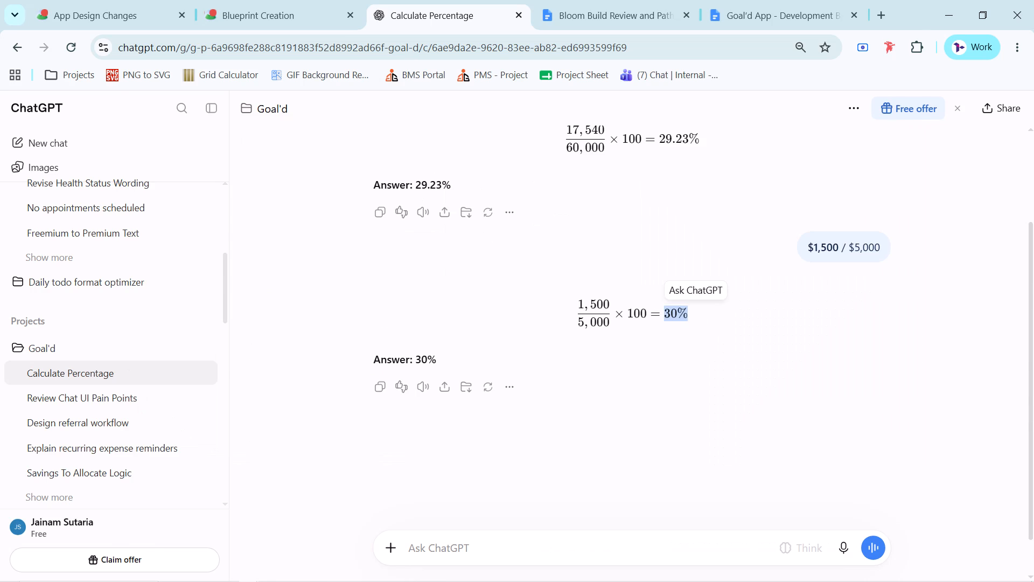
drag(512, 299, 486, 295)
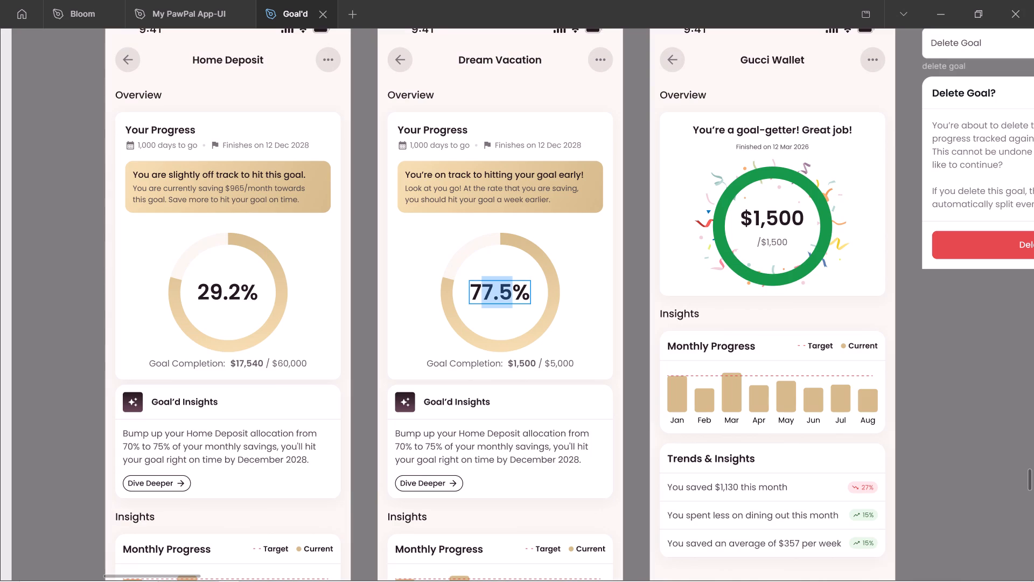
key(BackSpace)
key(BackSpace)
text(30)
double_click(620, 339)
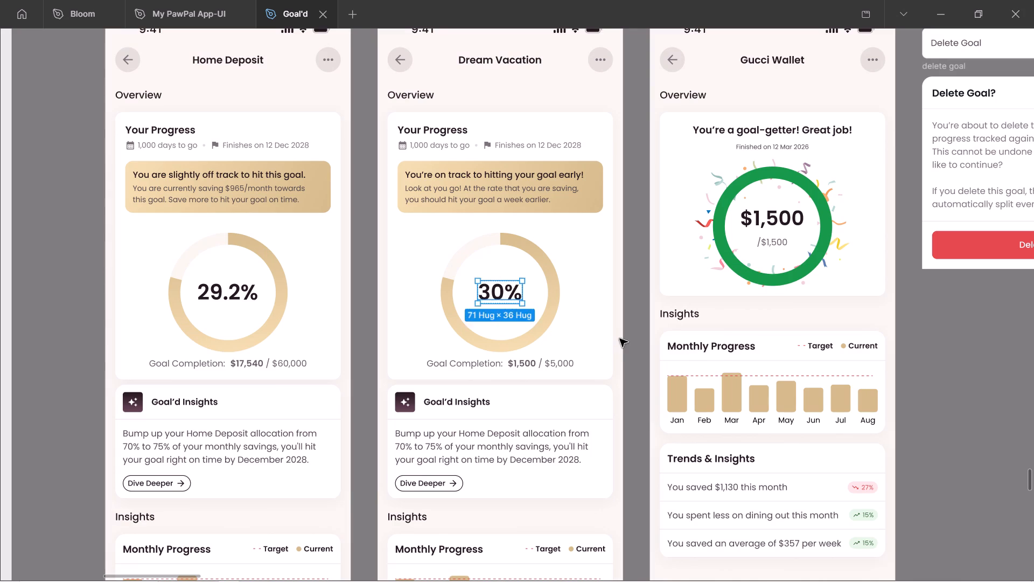
Examine the completed Gucci Wallet goal insight screen alongside the updated off-track and on-track insights screens.
ctrl+scroll(620, 339, down, 2)
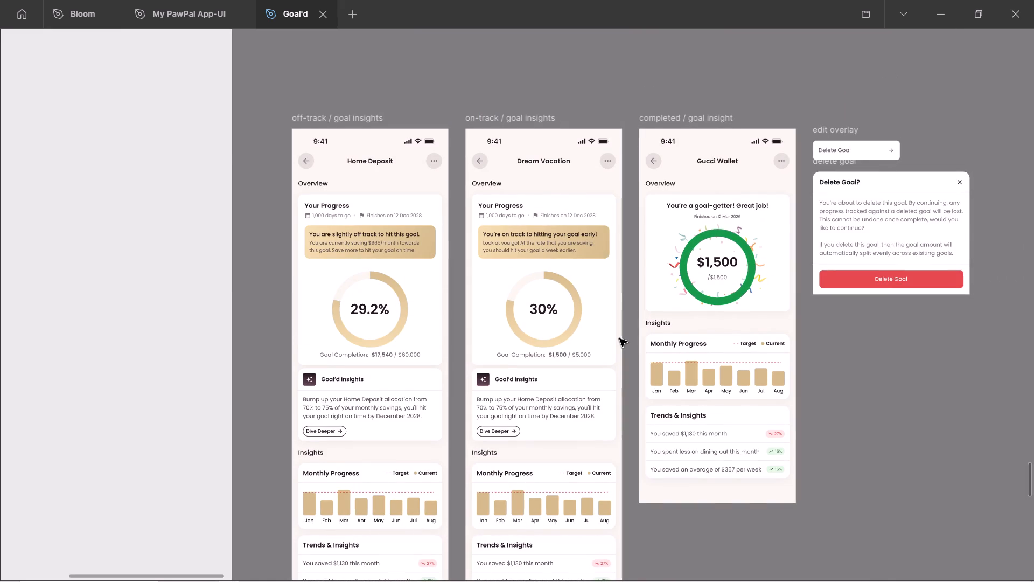
key(space)
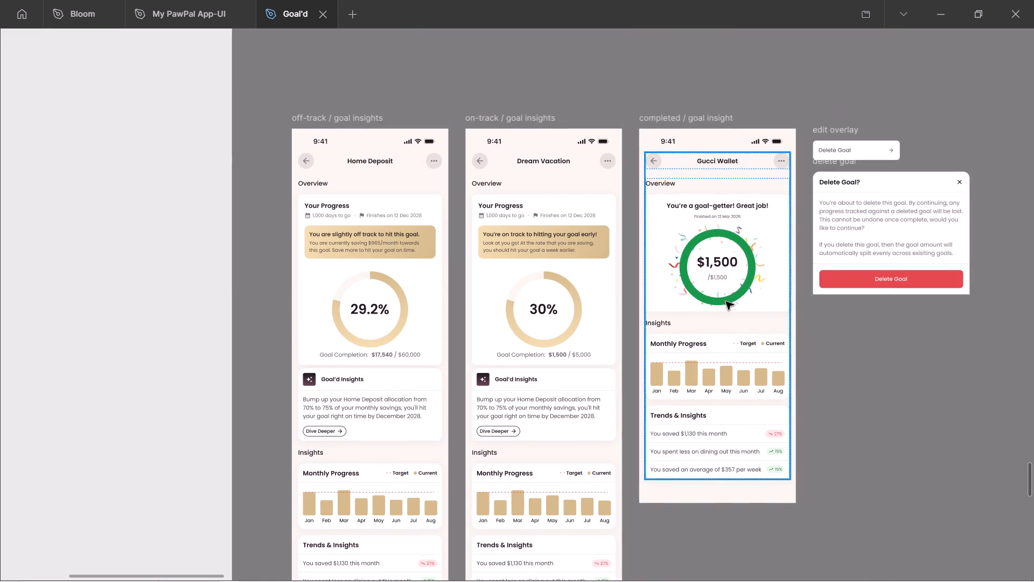
ctrl+click(717, 294)
ctrl+scroll(773, 303, up, 4)
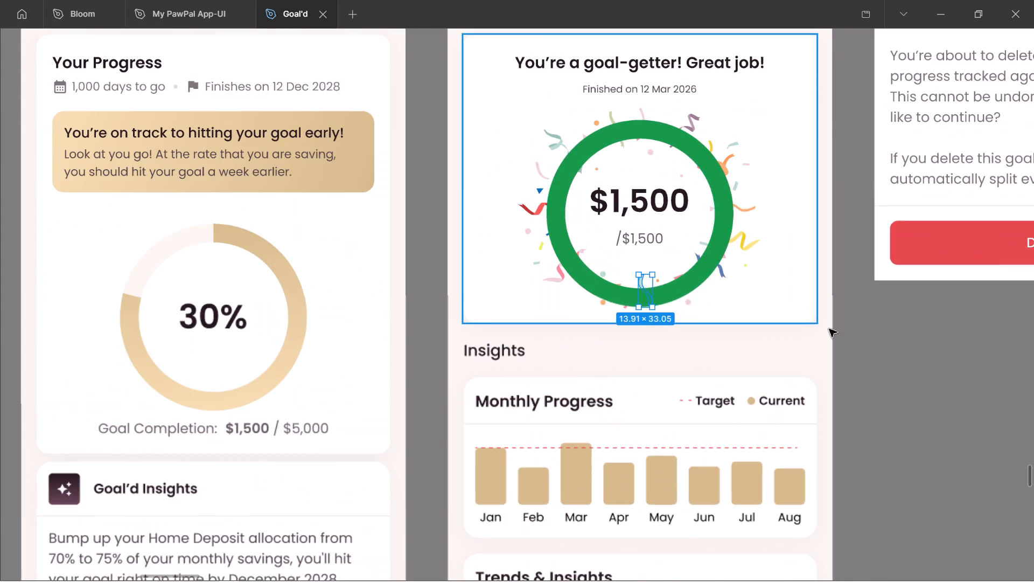
ctrl+click(836, 332)
ctrl+scroll(837, 331, down, 6)
key(space)
key(space)
key(space)
key(space)
drag(918, 418, 756, 337)
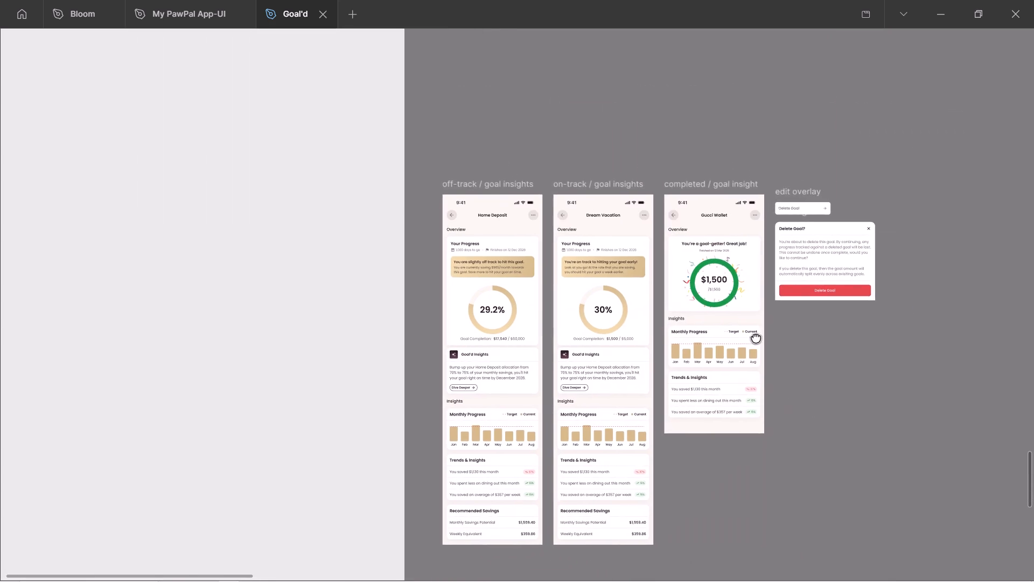
drag(756, 337, 648, 294)
ctrl+scroll(609, 286, down, 8)
ctrl+scroll(677, 504, up, 3)
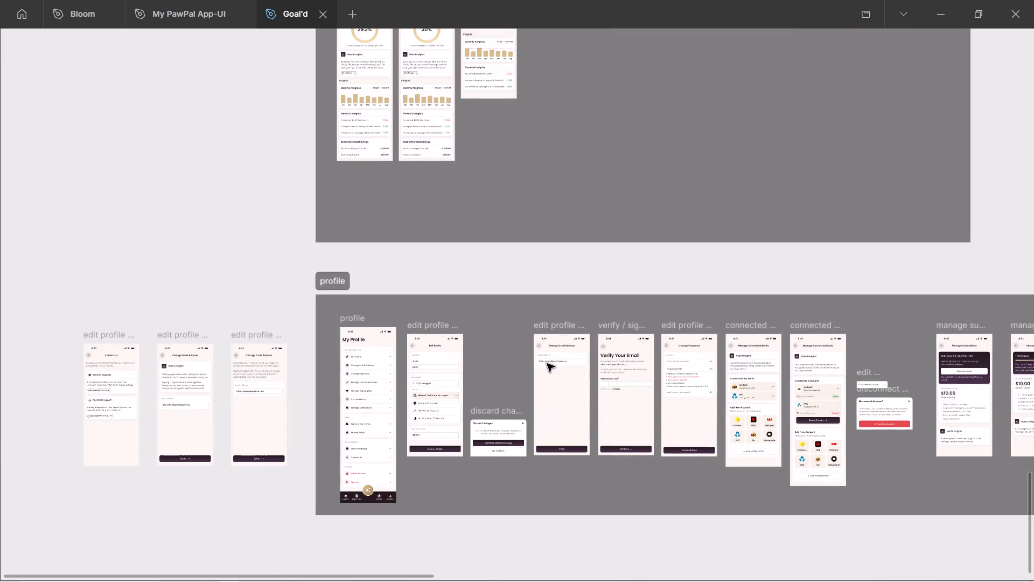
scroll(487, 224, up, 2)
ctrl+scroll(462, 197, up, 6)
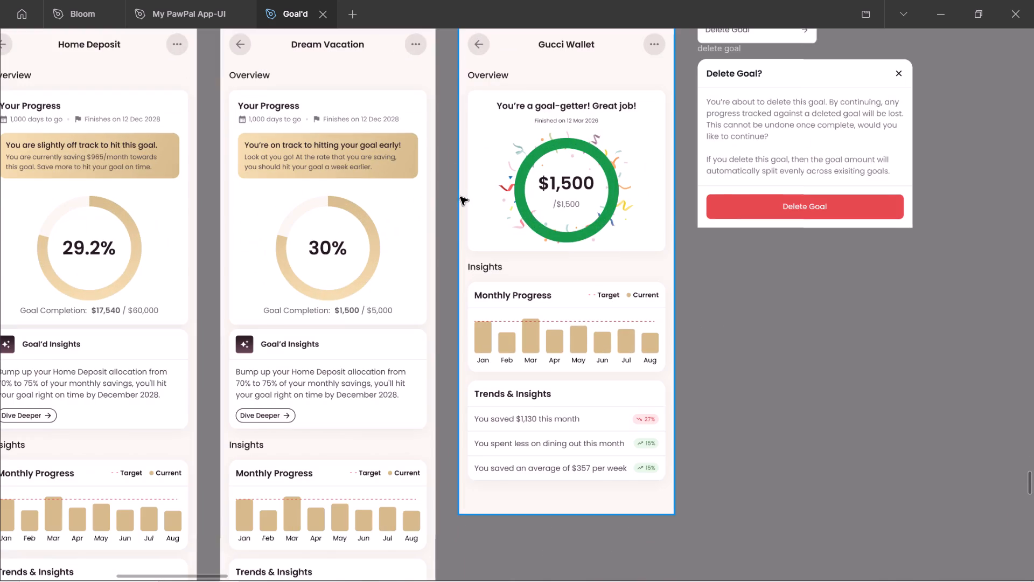
Shorten the filled arc of the Home Deposit progress ring to a sweep of about 30%, matching its 29.2% label.
shift+scroll(322, 316, up, 2)
ctrl+scroll(227, 267, up, 2)
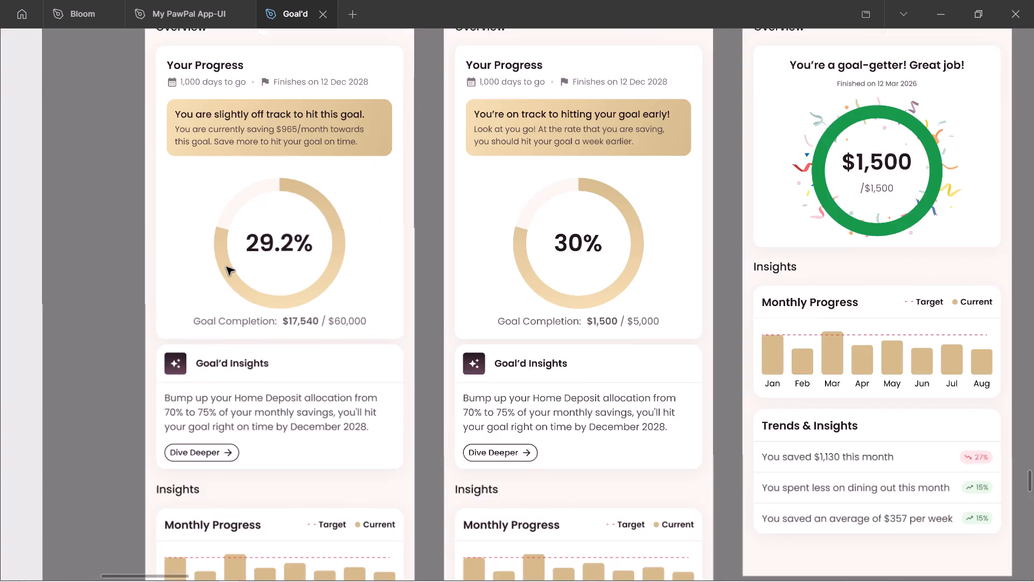
ctrl+click(223, 260)
drag(222, 217, 368, 258)
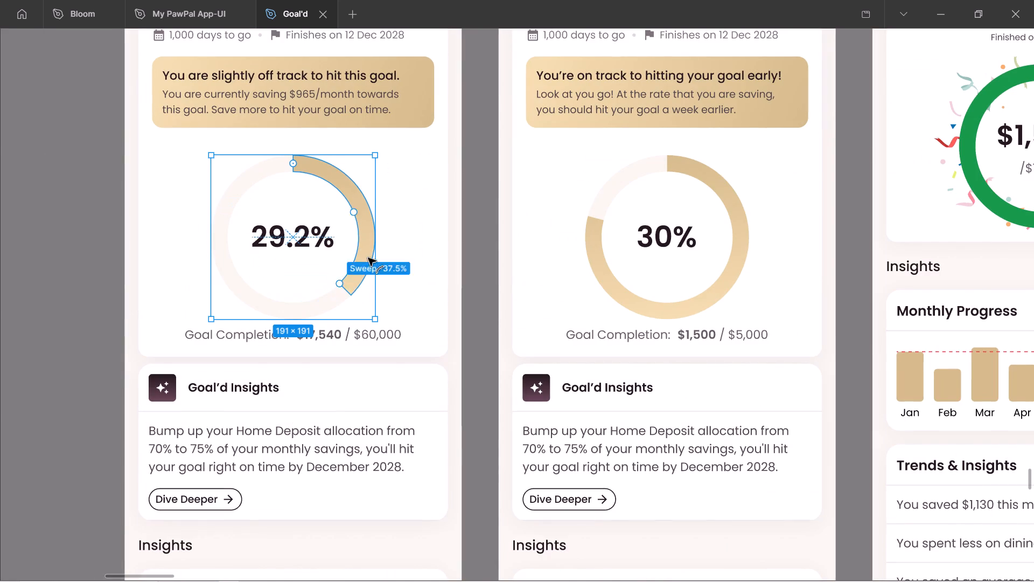
drag(368, 258, 372, 234)
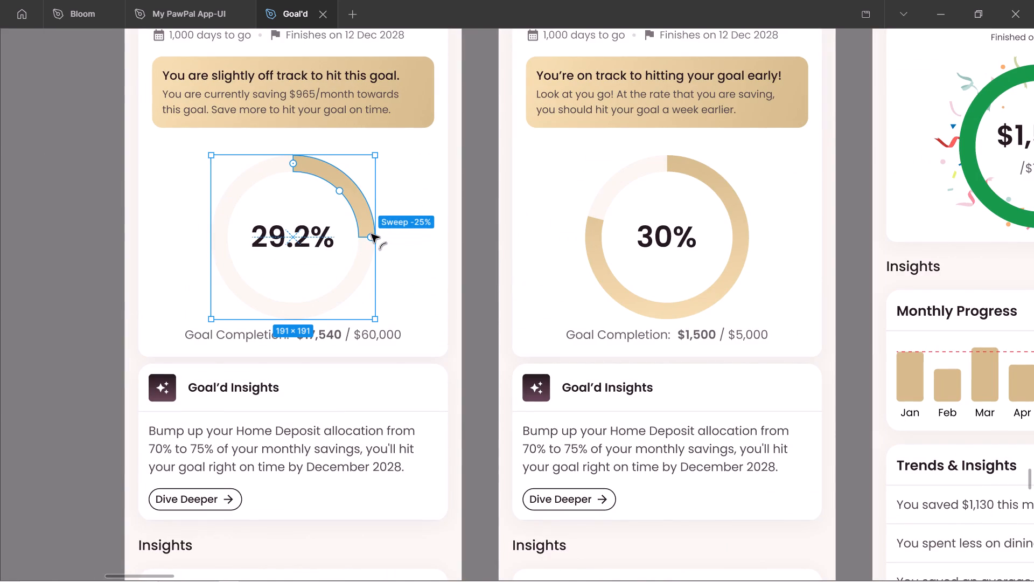
drag(372, 234, 364, 268)
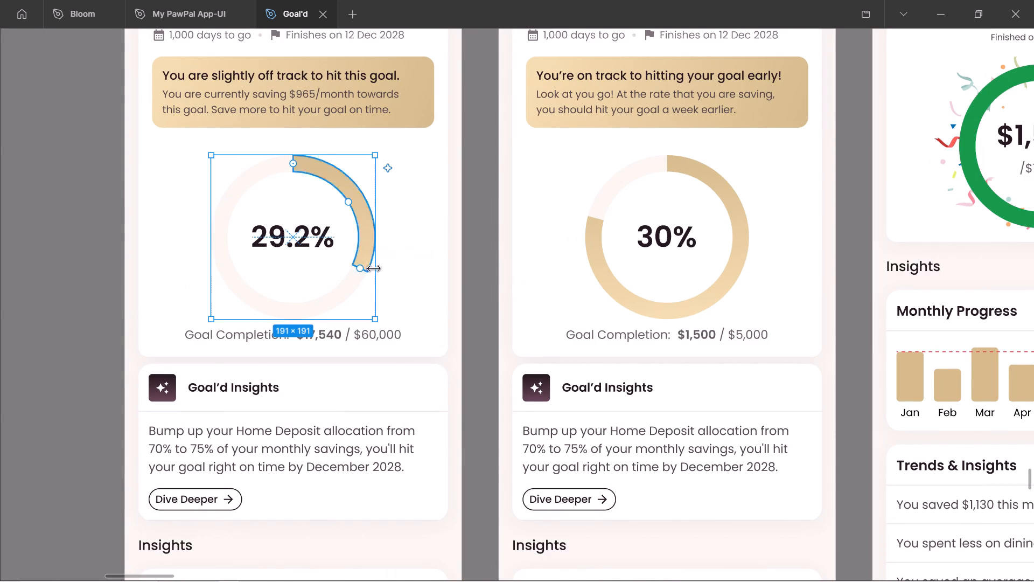
drag(359, 269, 361, 268)
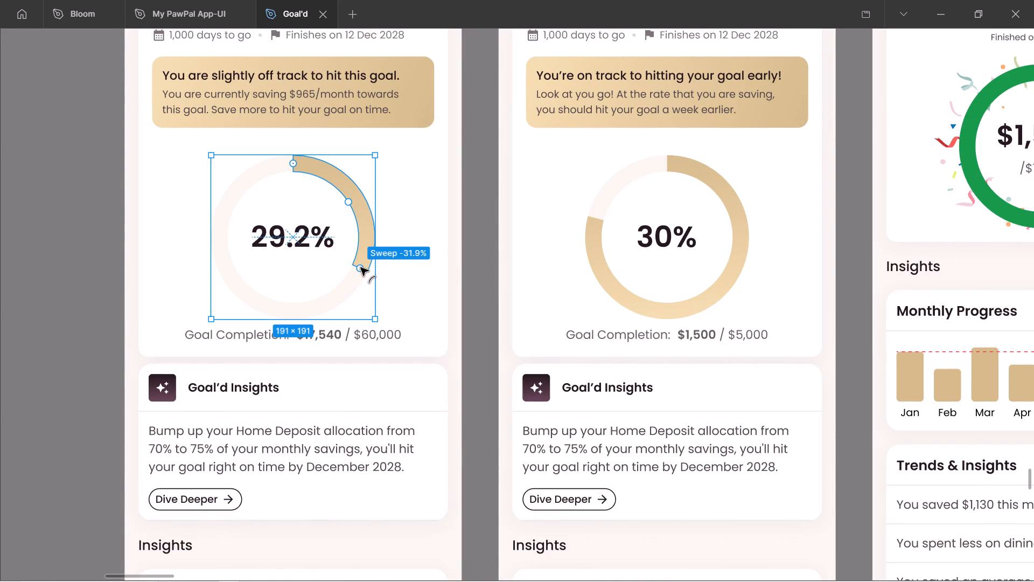
drag(361, 268, 366, 264)
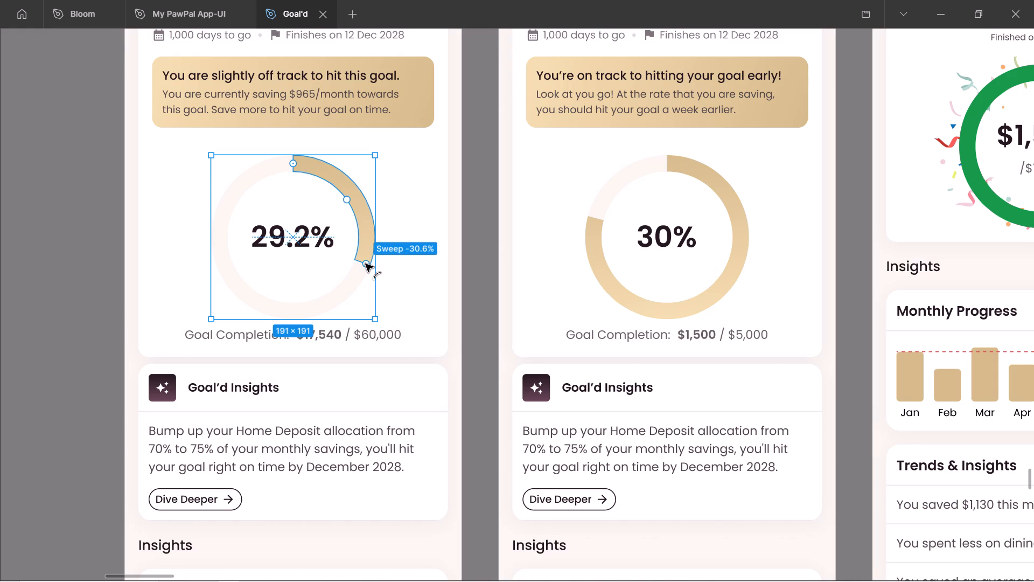
drag(366, 264, 367, 262)
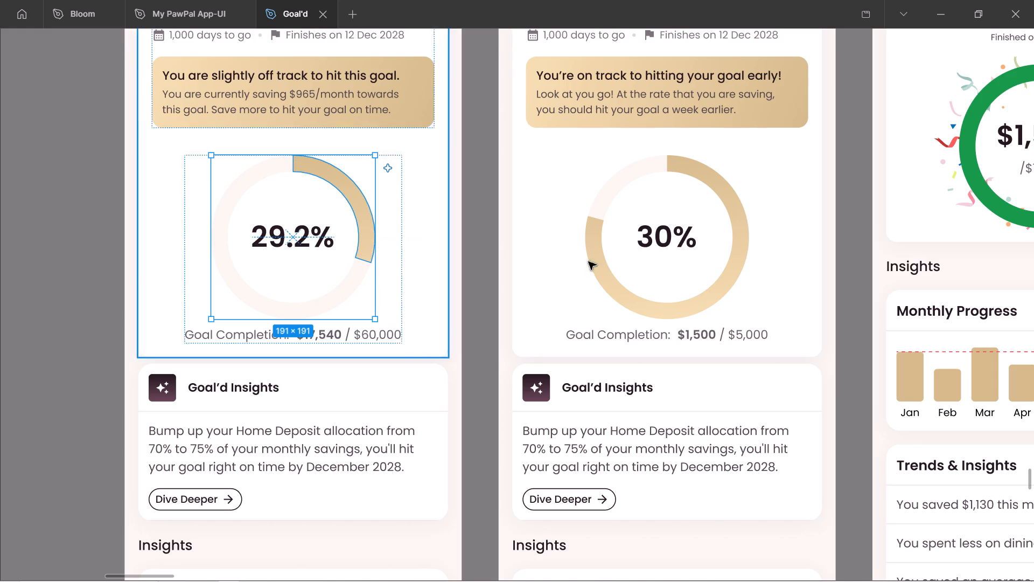
Replace the filled arc of the Dream Vacation ring with a copy of the shortened Home Deposit arc.
ctrl+click(732, 279)
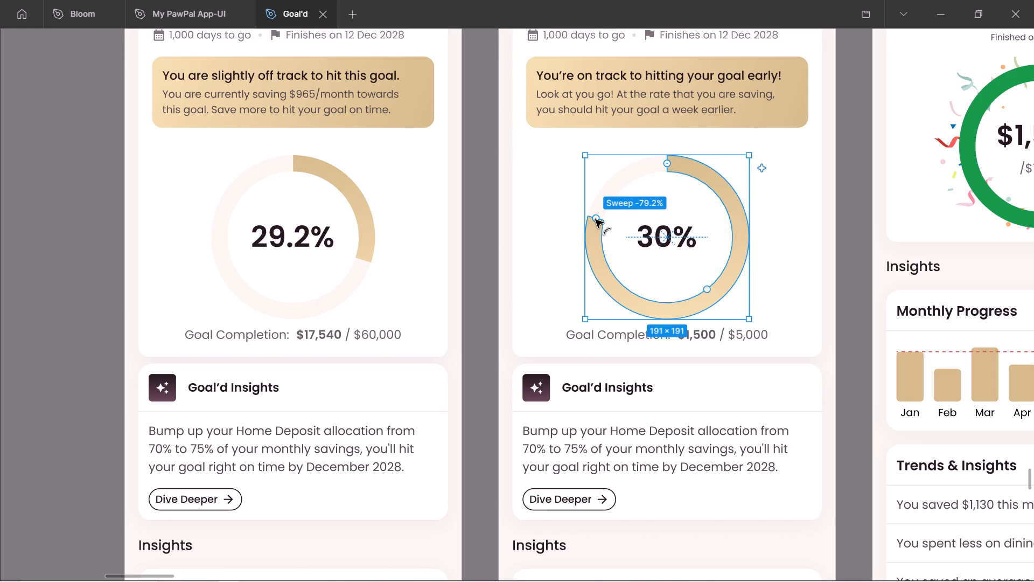
ctrl+click(365, 246)
key(ctrl+c)
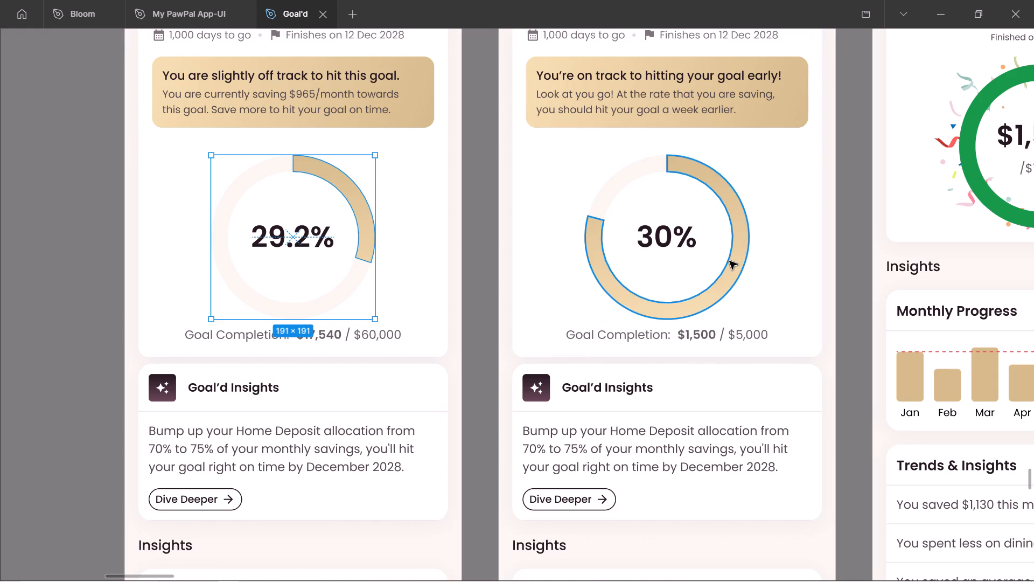
ctrl+click(730, 261)
key(ctrl+shift+r)
ctrl+click(840, 258)
ctrl+scroll(840, 258, down, 2)
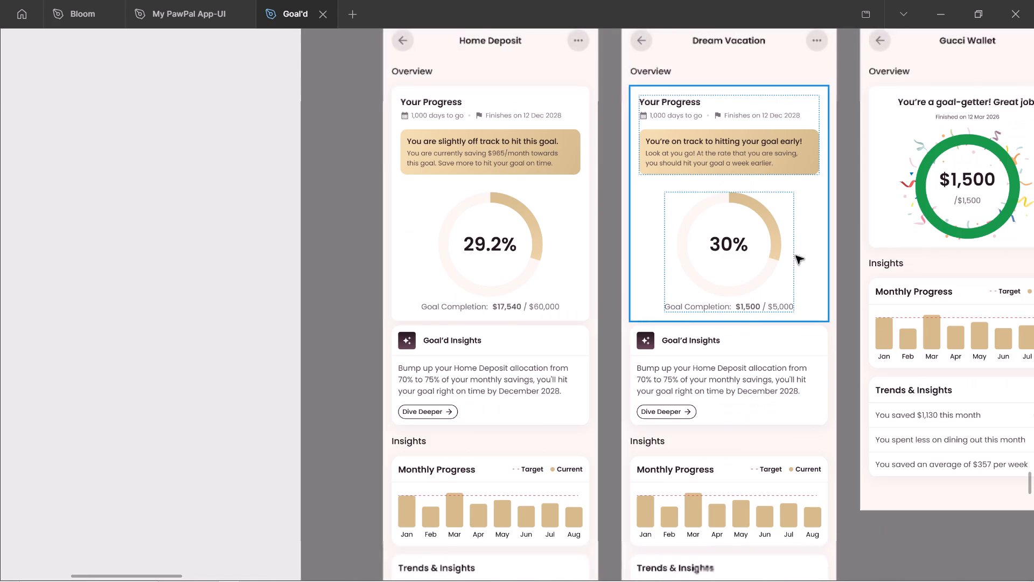
Examine the updated Home Deposit and Dream Vacation charts against the completed Gucci Wallet screen.
ctrl+scroll(791, 256, up, 1)
ctrl+scroll(791, 256, down, 3)
ctrl+scroll(313, 271, down, 3)
key(space)
key(space)
key(space)
key(space)
key(space)
key(space)
key(space)
key(space)
key(space)
key(space)
key(space)
key(space)
key(space)
key(space)
key(space)
key(space)
key(space)
key(space)
key(space)
key(space)
drag(291, 265, 185, 255)
ctrl+scroll(384, 243, up, 2)
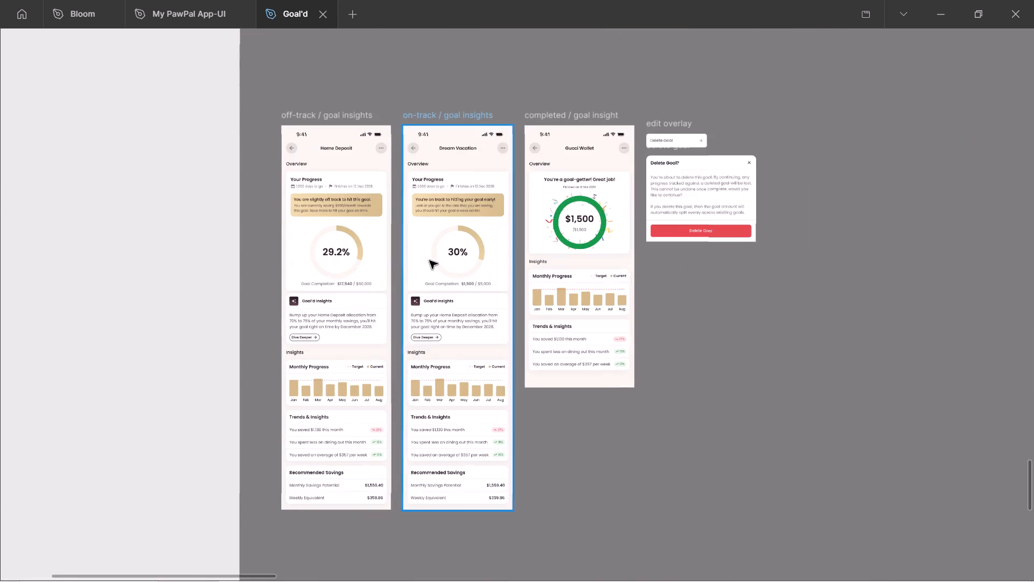
ctrl+scroll(616, 224, up, 4)
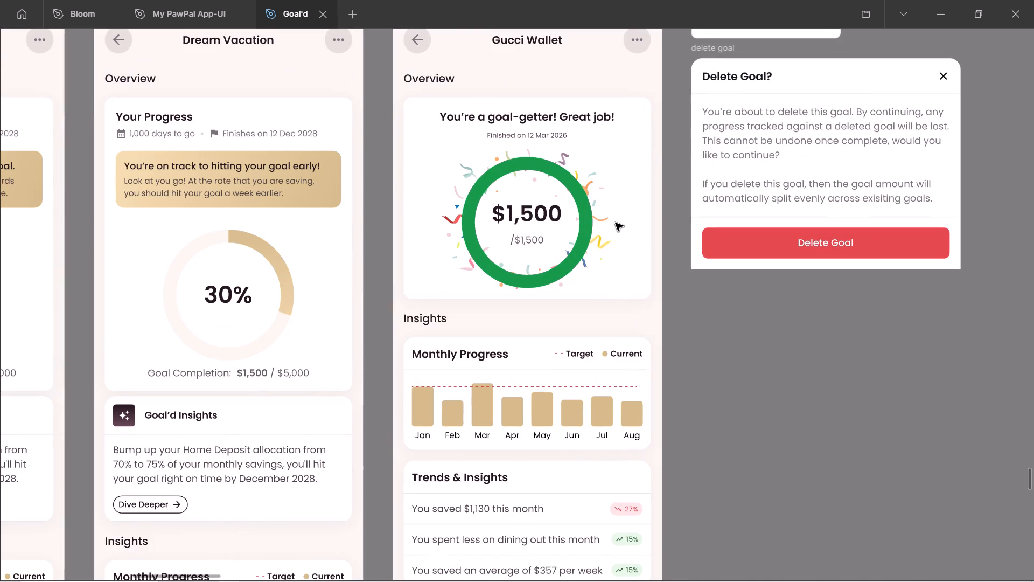
ctrl+scroll(616, 223, down, 1)
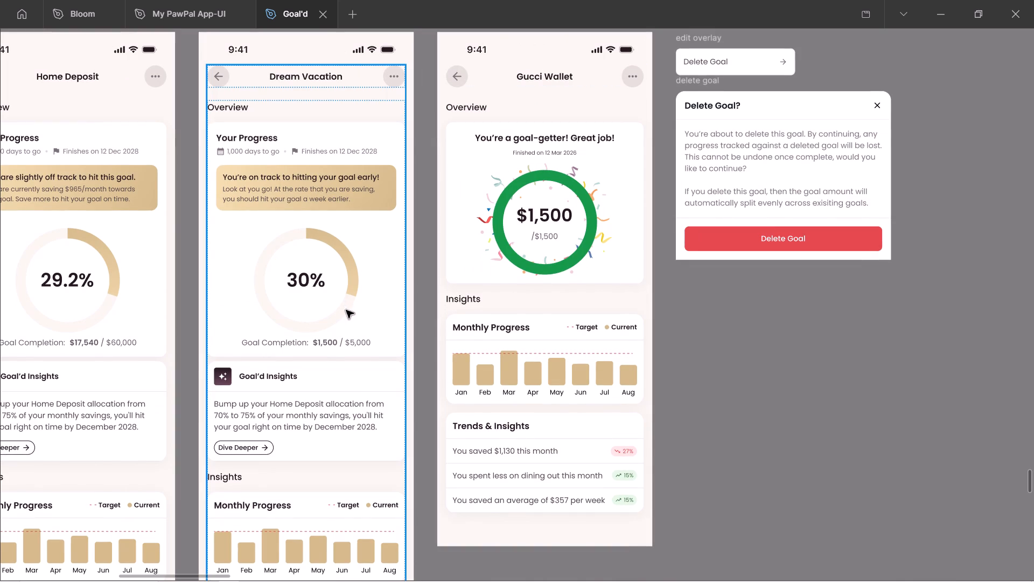
Replace the amount texts inside the Gucci Wallet ring with a copy of Dream Vacation's percentage text, centred horizontally and vertically.
ctrl+click(294, 280)
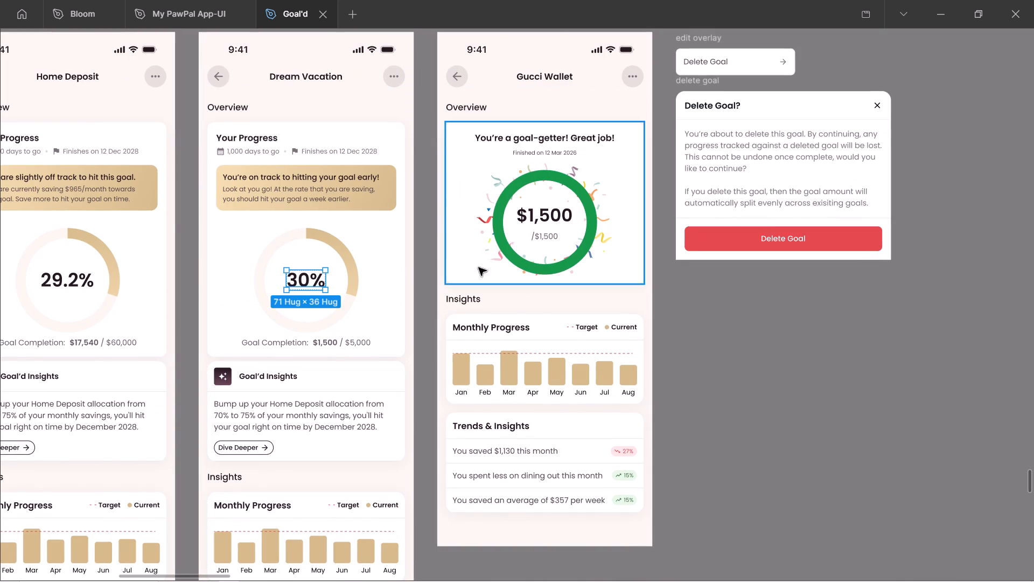
key(ctrl+c)
ctrl+click(546, 239)
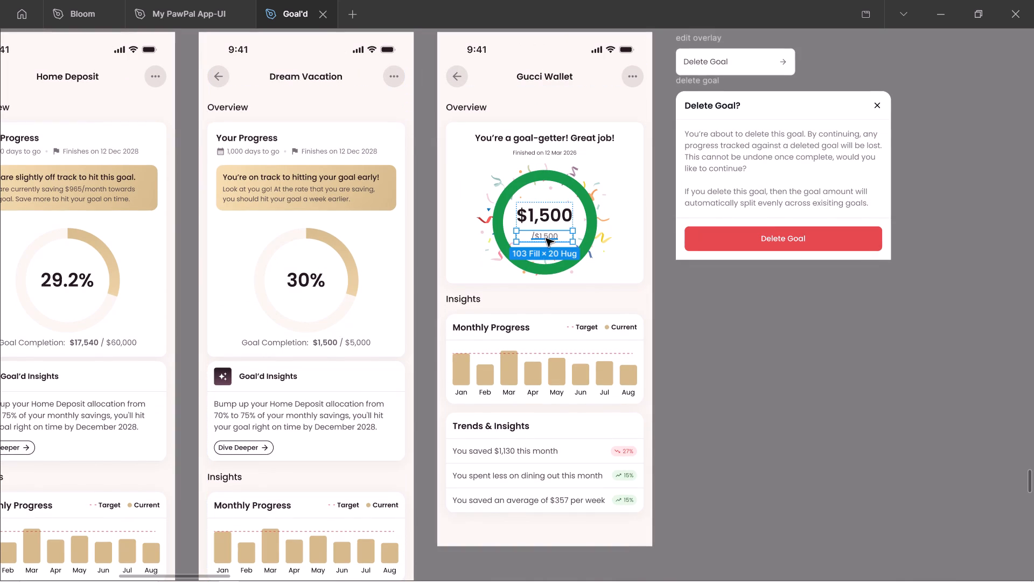
key(shift+Return)
key(ctrl+shift+r)
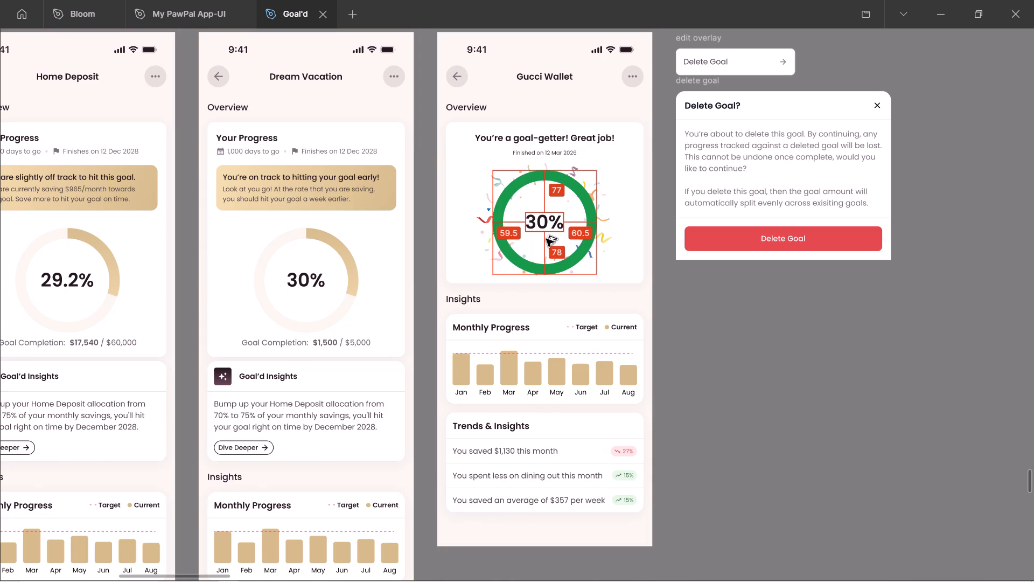
key(alt+v)
key(alt+h)
Set the percentage inside the Gucci Wallet ring to 100%.
ctrl+double_click(549, 219)
drag(547, 221, 490, 230)
text(100)
double_click(785, 304)
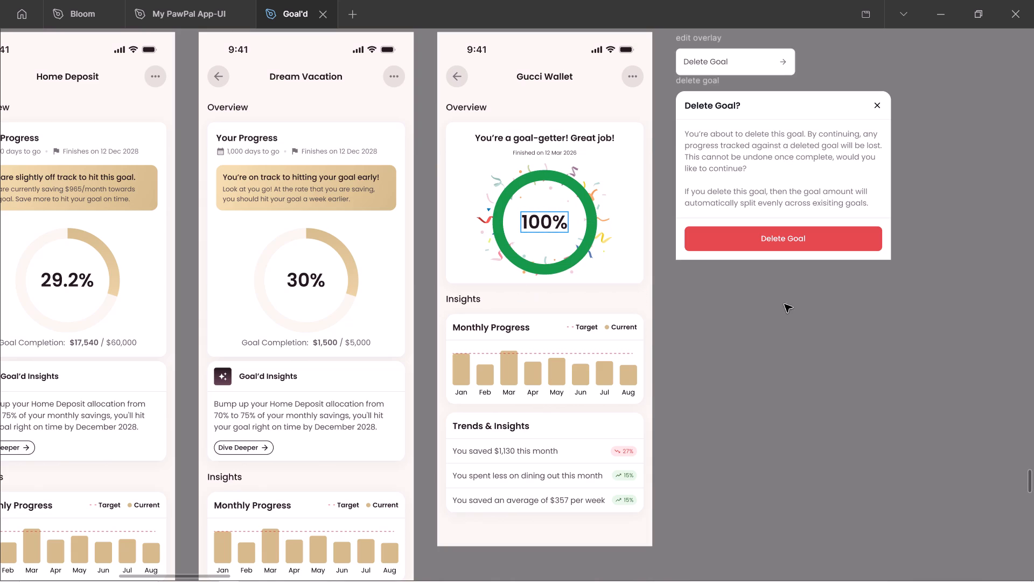
Copy the Goal Completion line beneath the Dream Vacation chart.
triple_click(330, 343)
triple_click(330, 343)
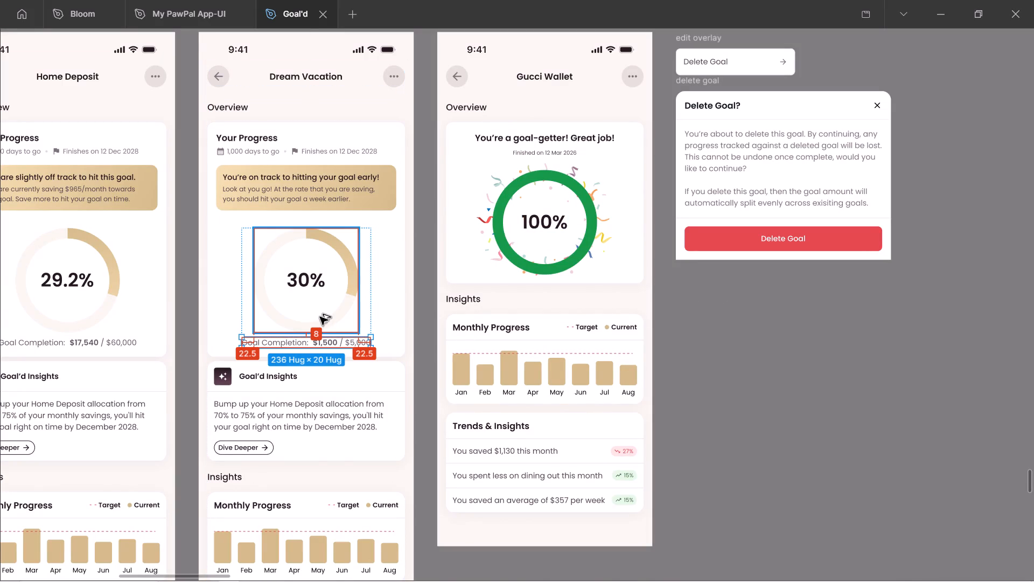
key(ctrl+c)
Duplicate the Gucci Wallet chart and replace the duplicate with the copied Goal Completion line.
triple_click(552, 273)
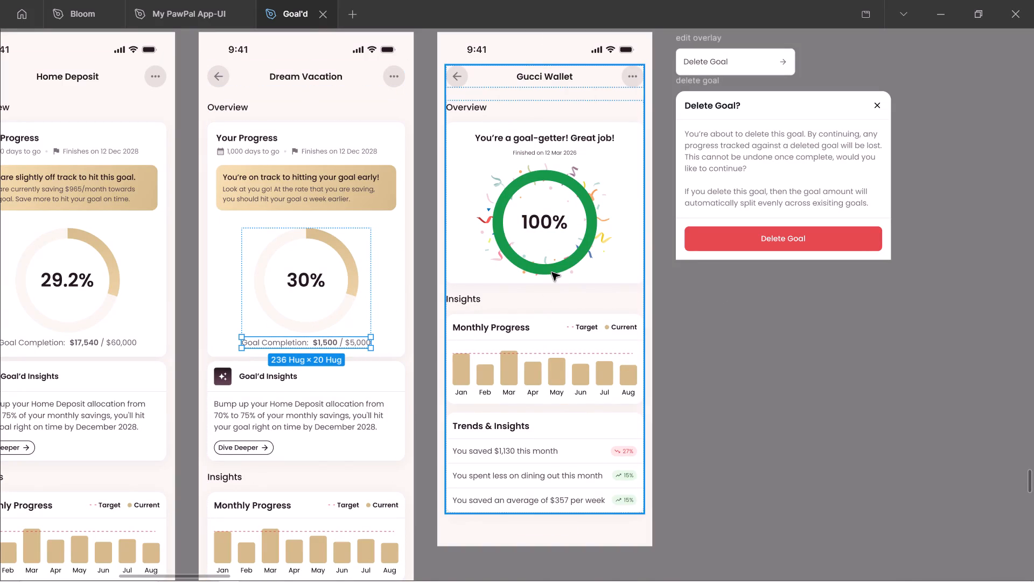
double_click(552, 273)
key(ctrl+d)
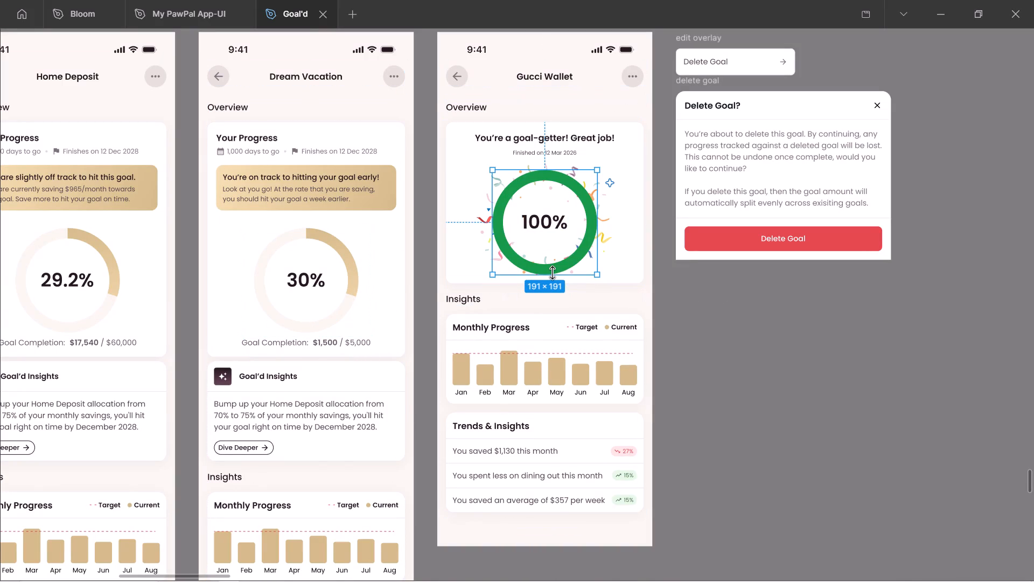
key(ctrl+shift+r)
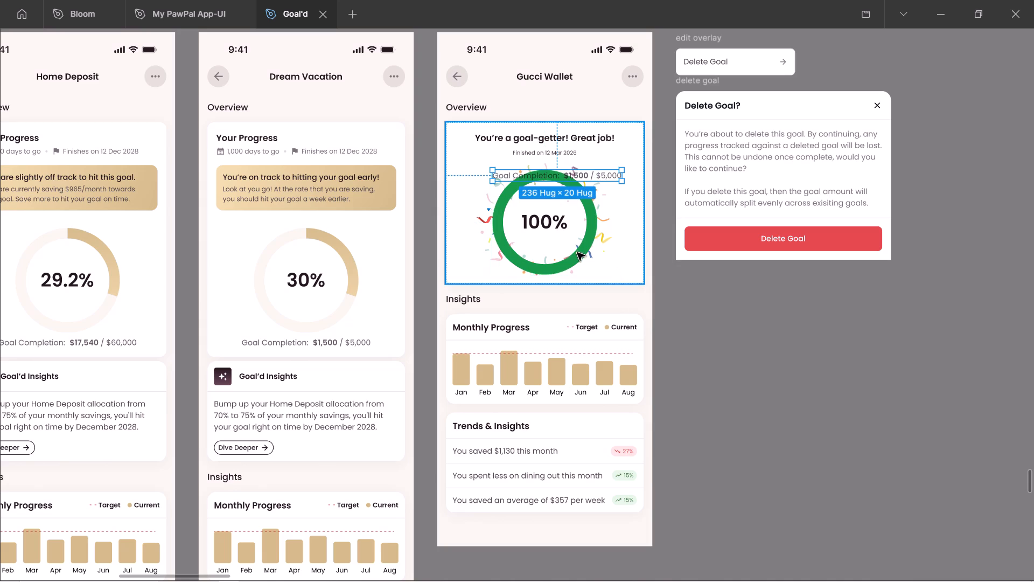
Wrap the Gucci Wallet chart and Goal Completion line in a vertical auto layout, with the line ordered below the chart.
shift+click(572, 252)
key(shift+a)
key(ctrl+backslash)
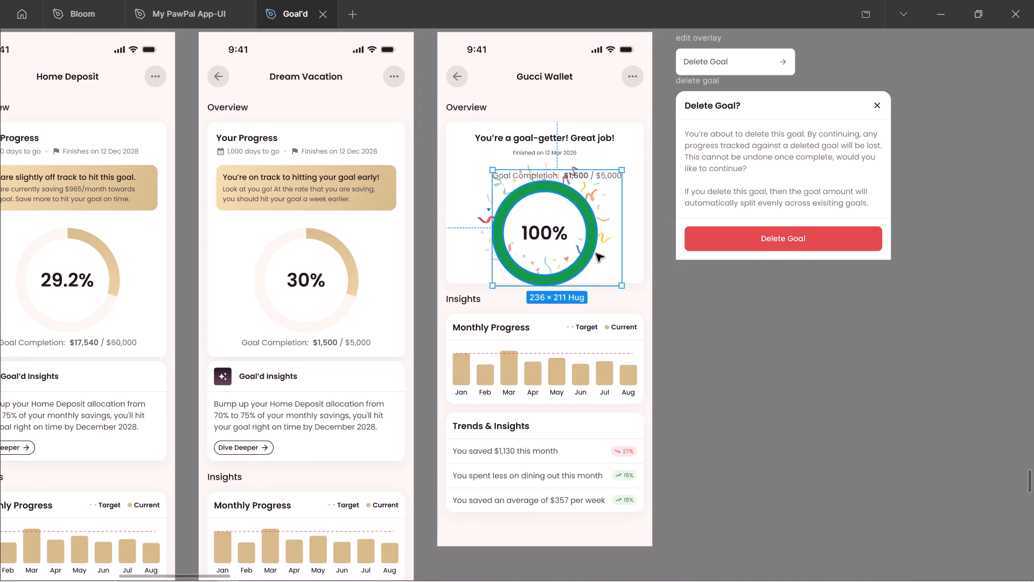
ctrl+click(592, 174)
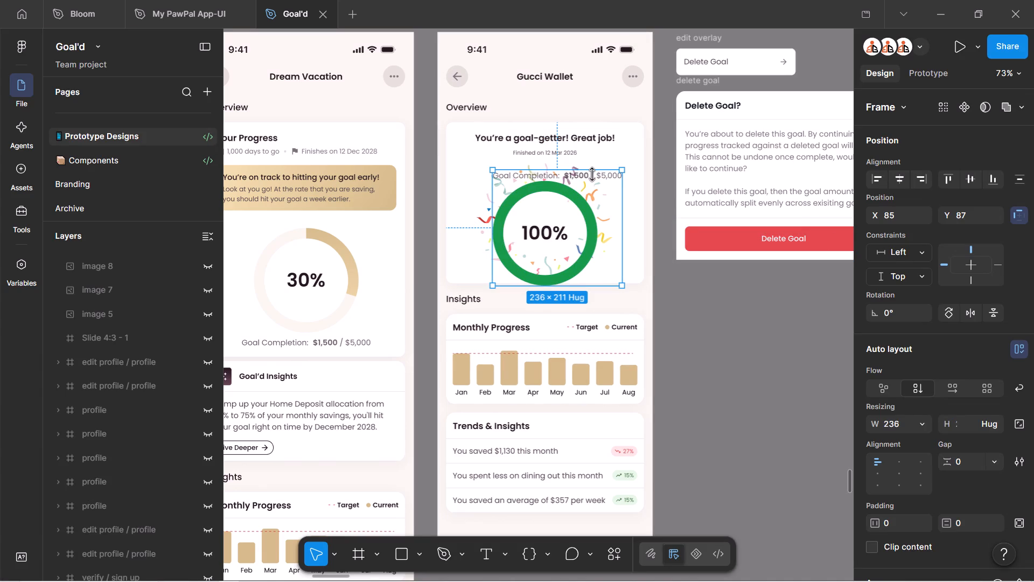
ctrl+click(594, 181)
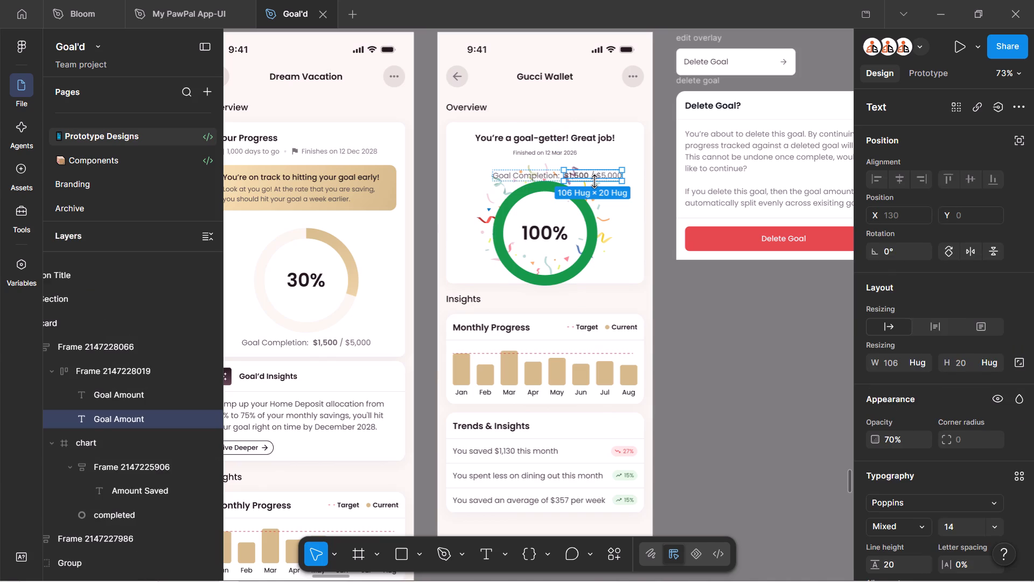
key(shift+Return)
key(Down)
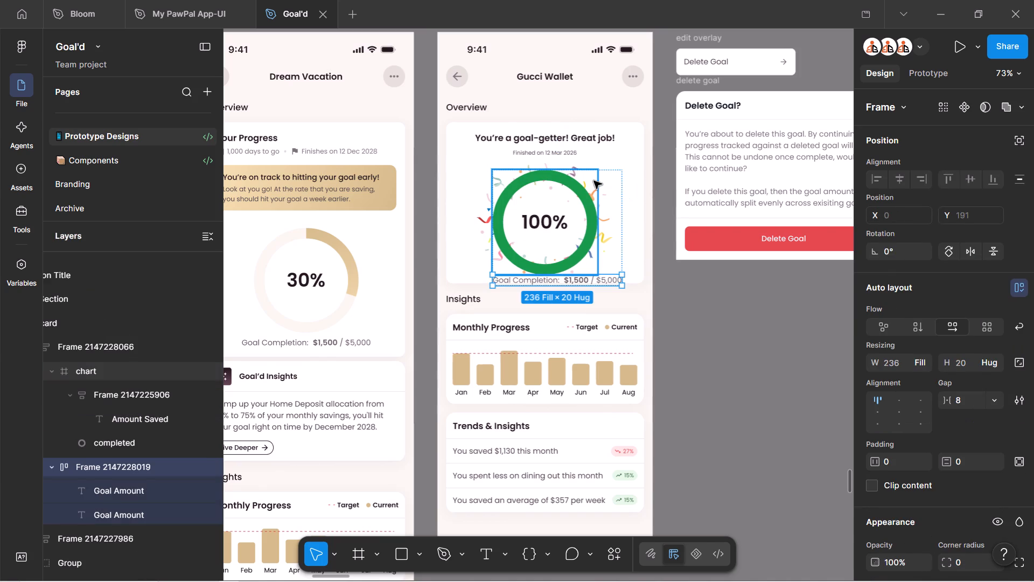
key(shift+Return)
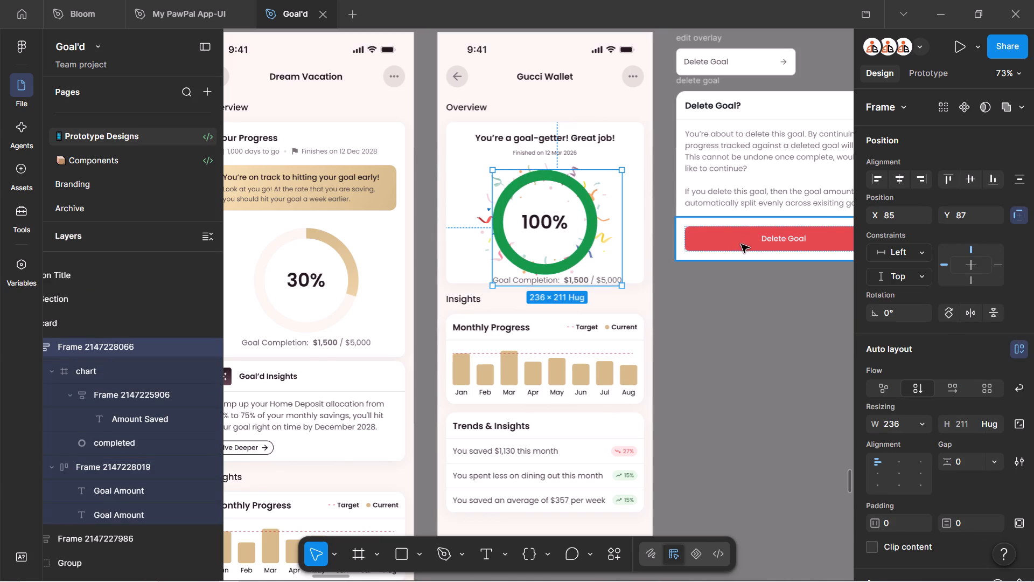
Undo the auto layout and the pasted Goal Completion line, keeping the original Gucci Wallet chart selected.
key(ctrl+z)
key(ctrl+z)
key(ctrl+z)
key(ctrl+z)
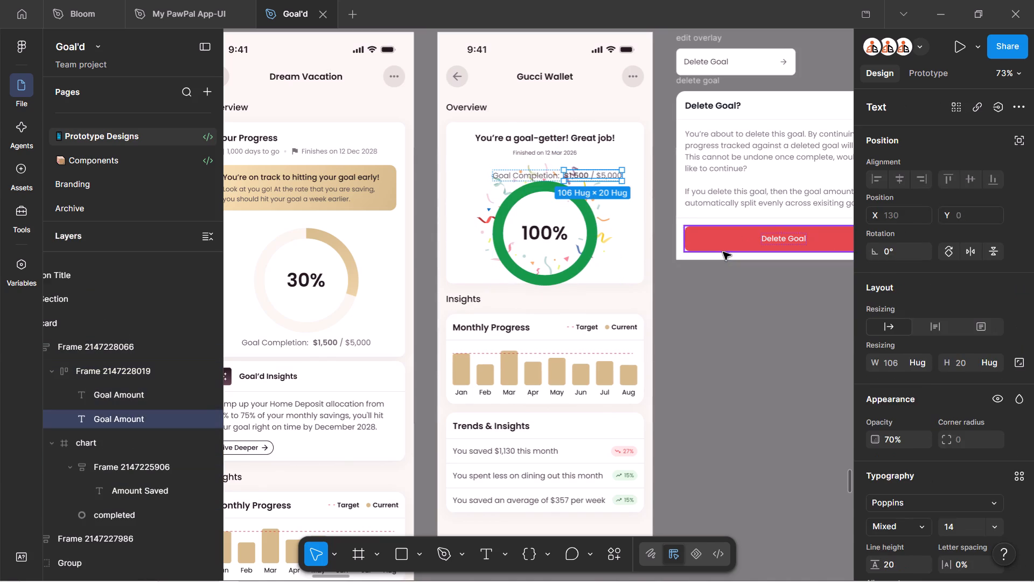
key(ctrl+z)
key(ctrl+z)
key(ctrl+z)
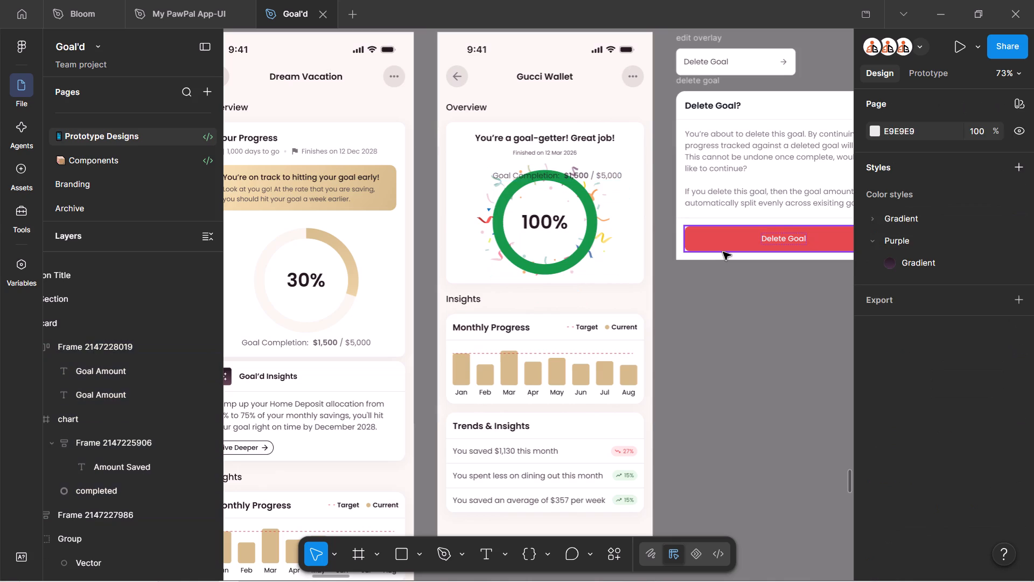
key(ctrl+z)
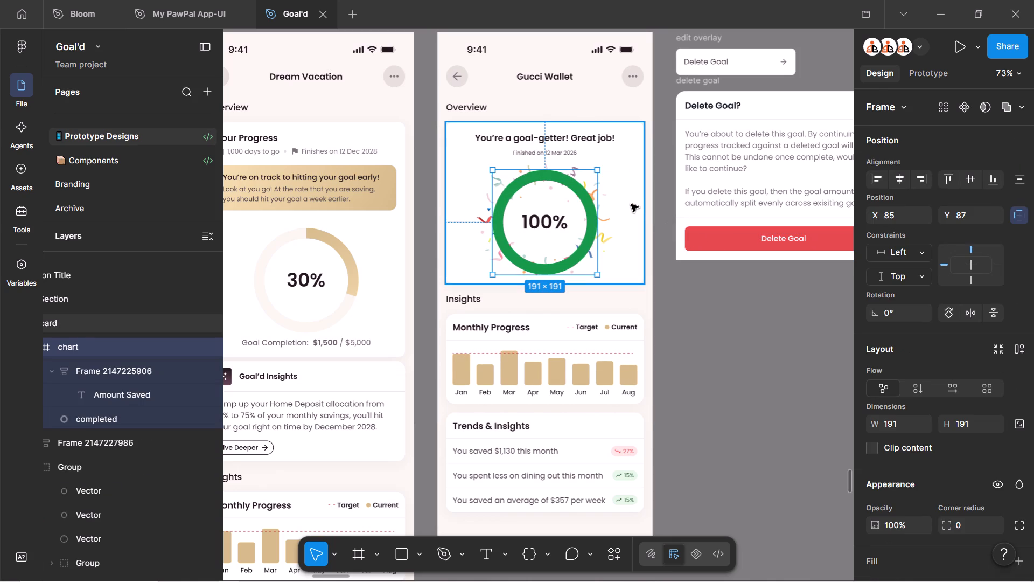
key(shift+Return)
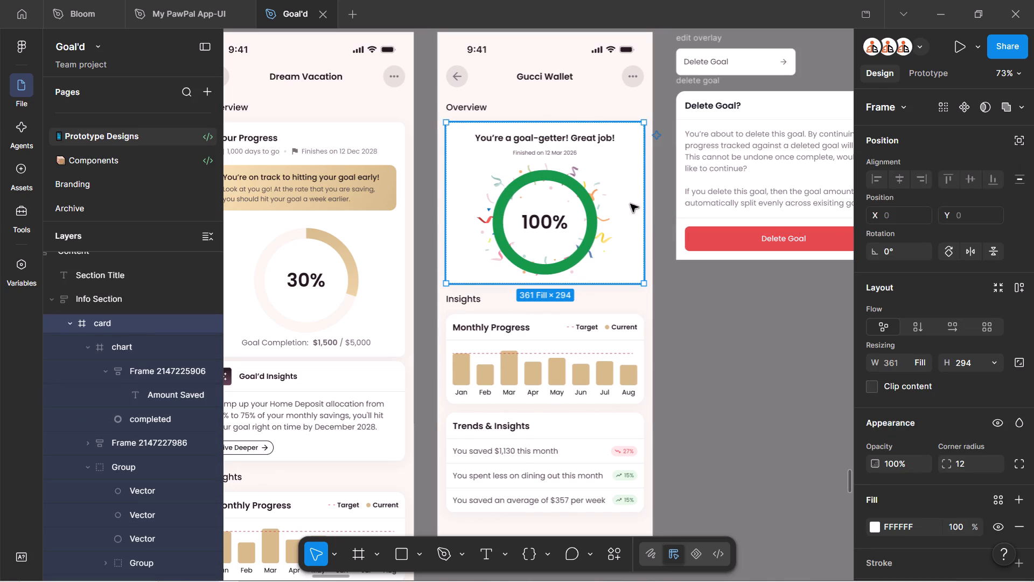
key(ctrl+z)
Replace a duplicate of the Gucci Wallet chart with the copied Goal Completion line and centre it horizontally in the card.
key(ctrl+d)
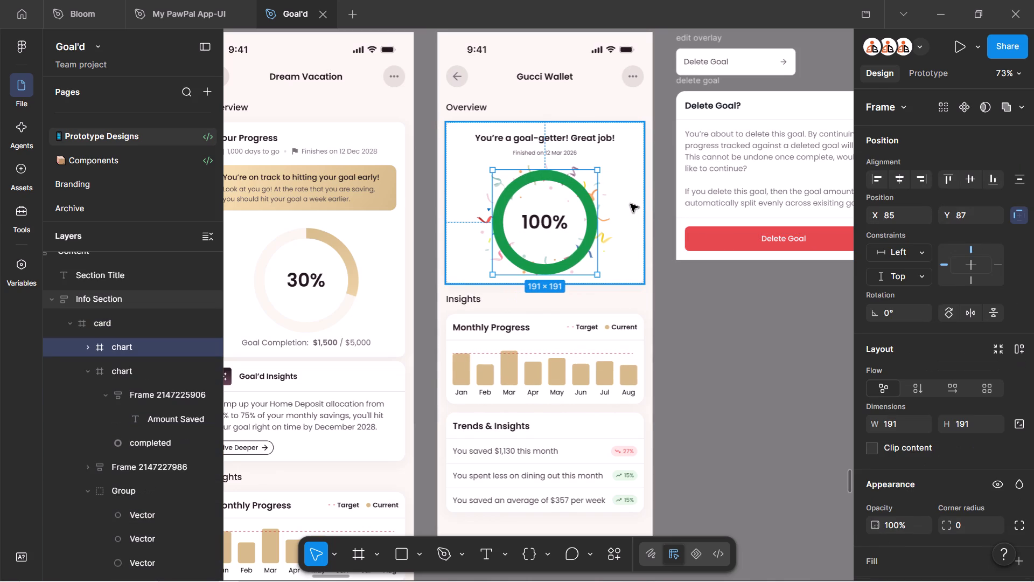
key(ctrl+shift+r)
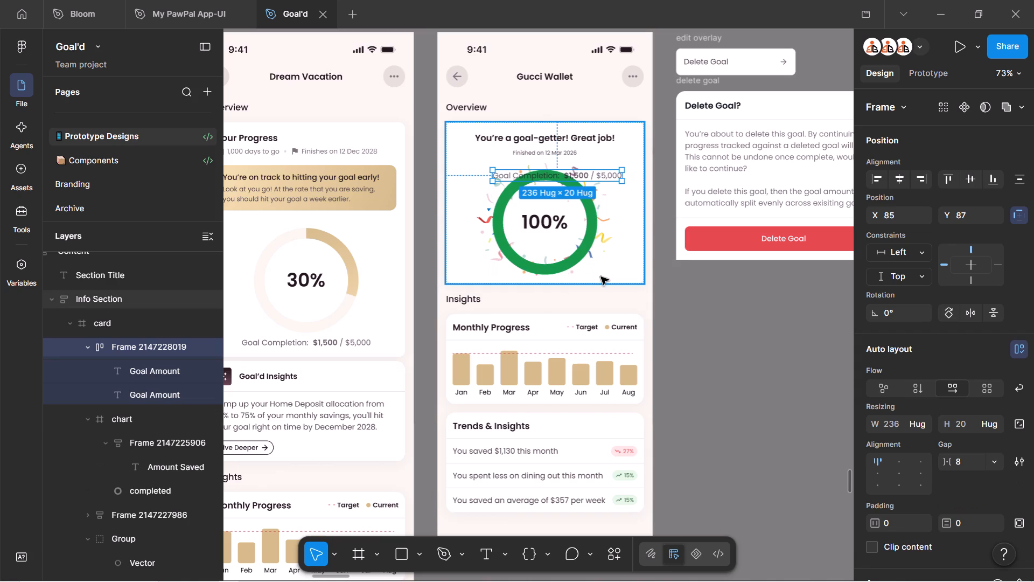
key(alt+h)
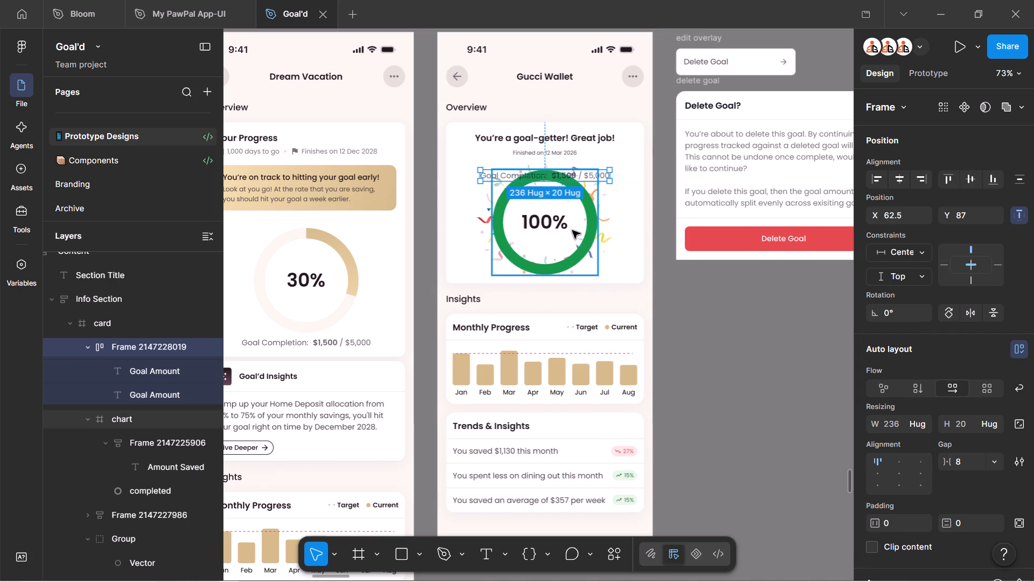
Move the Goal Completion line down to Y 287, below the green Gucci Wallet ring.
key(shift+Down)
key(shift+Down)
key(shift+Down)
key(shift+Down)
key(shift+Down)
key(shift+Down)
key(shift+Down)
key(shift+Down)
key(shift+Down)
key(shift+Down)
key(shift+Down)
key(shift+Down)
key(shift+Down)
key(shift+Down)
key(shift+Down)
key(shift+Down)
key(shift+Down)
key(shift+Down)
key(shift+Down)
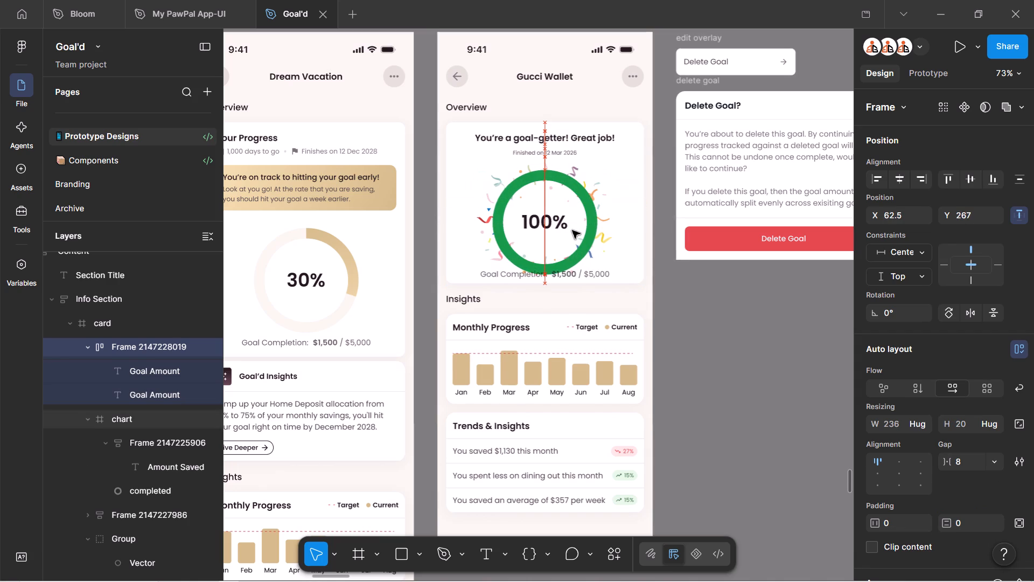
key(shift+Down)
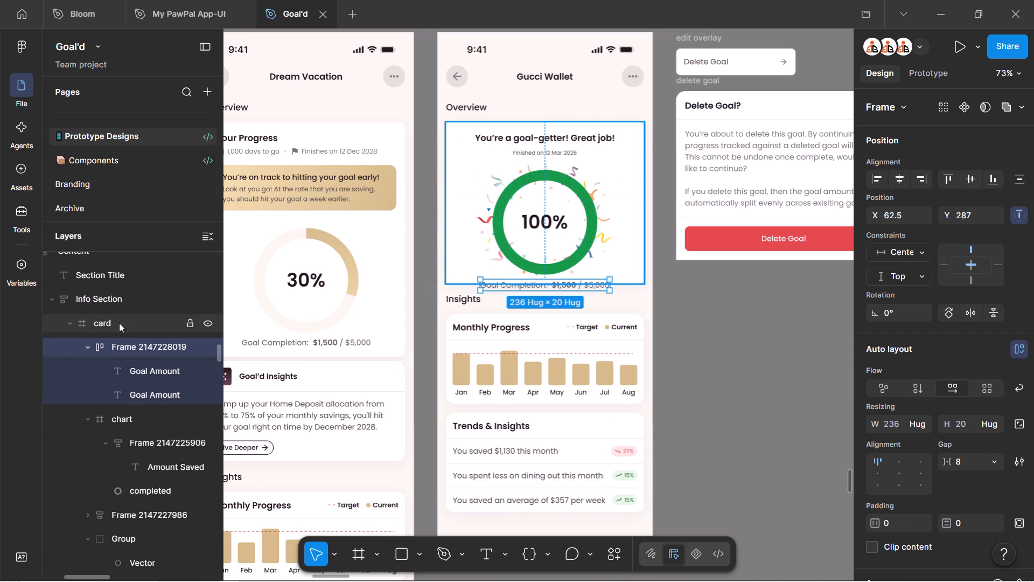
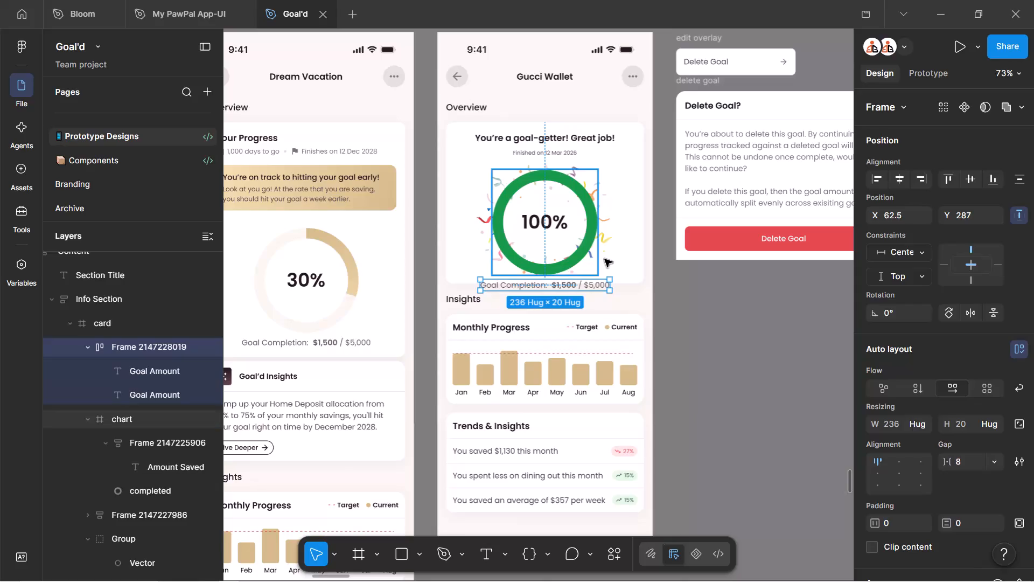
Wrap the Gucci Wallet chart and its Goal Completion line together in a vertical auto layout with a gap of 9.
click(557, 269)
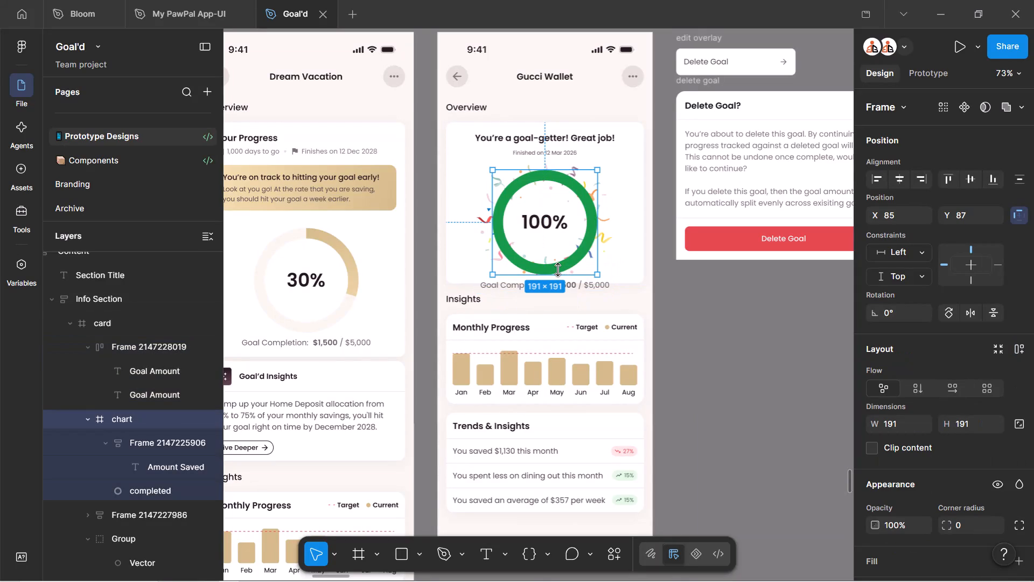
shift+click(586, 287)
key(shift+a)
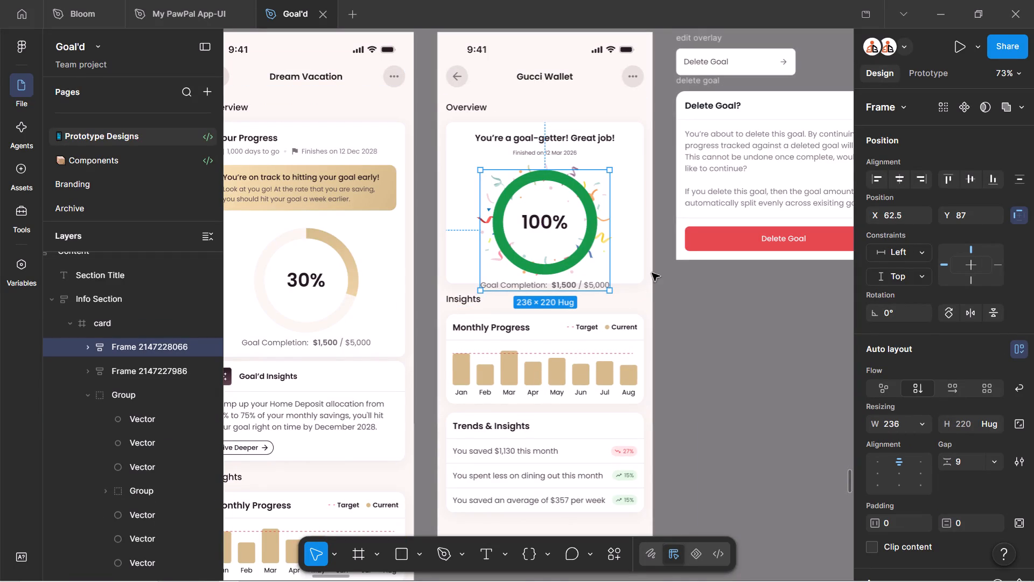
Extend the Gucci Wallet overview's Info Section to a fixed height of 334 so its card encloses the Goal Completion line.
key(shift+Return)
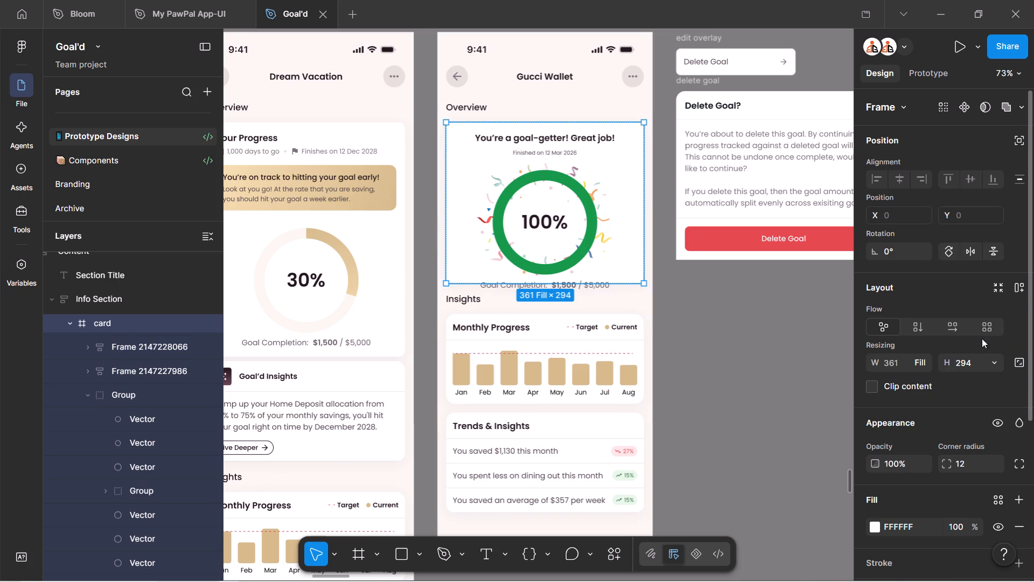
click(998, 360)
click(977, 386)
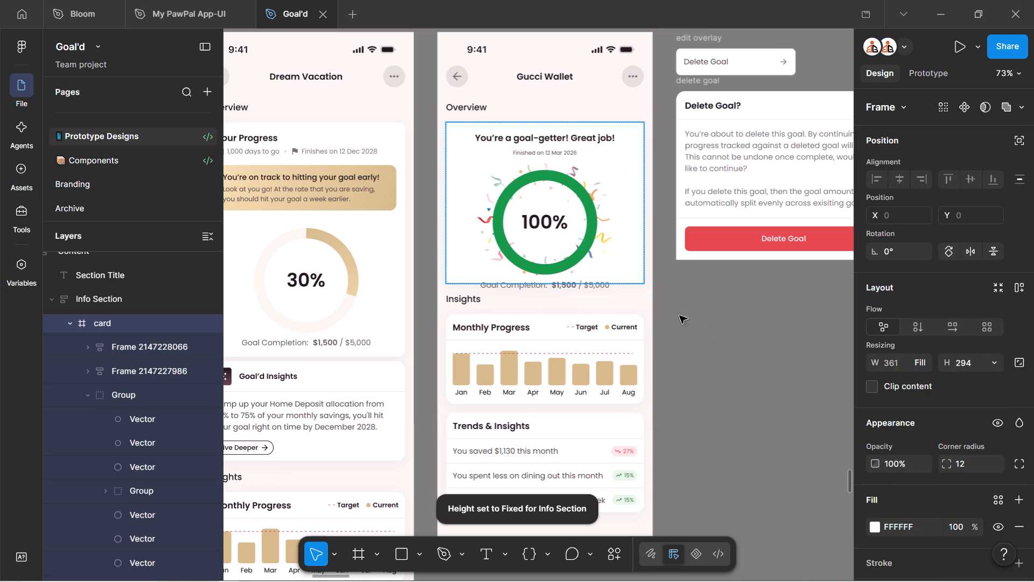
key(shift+Return)
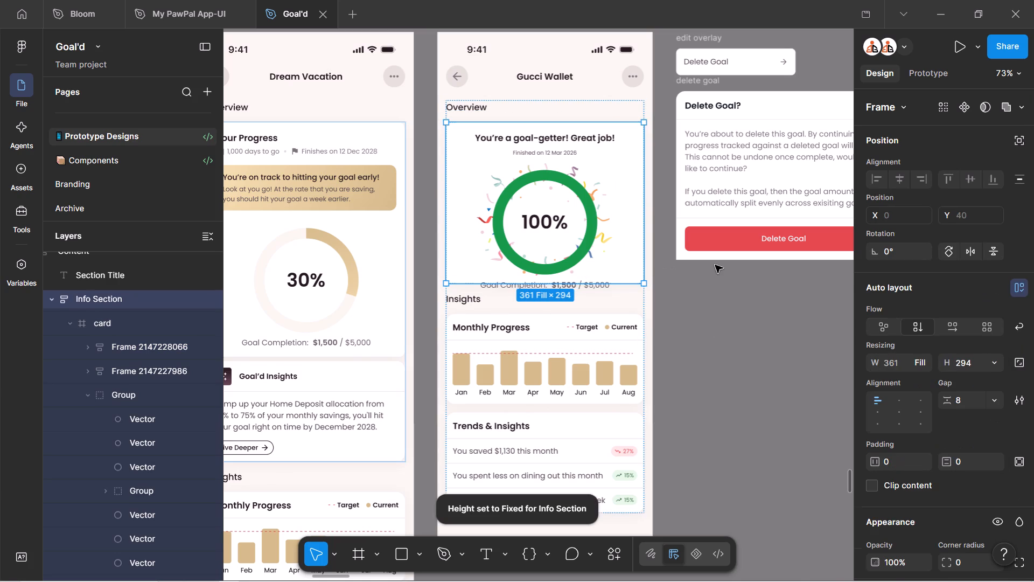
key(ctrl+backslash)
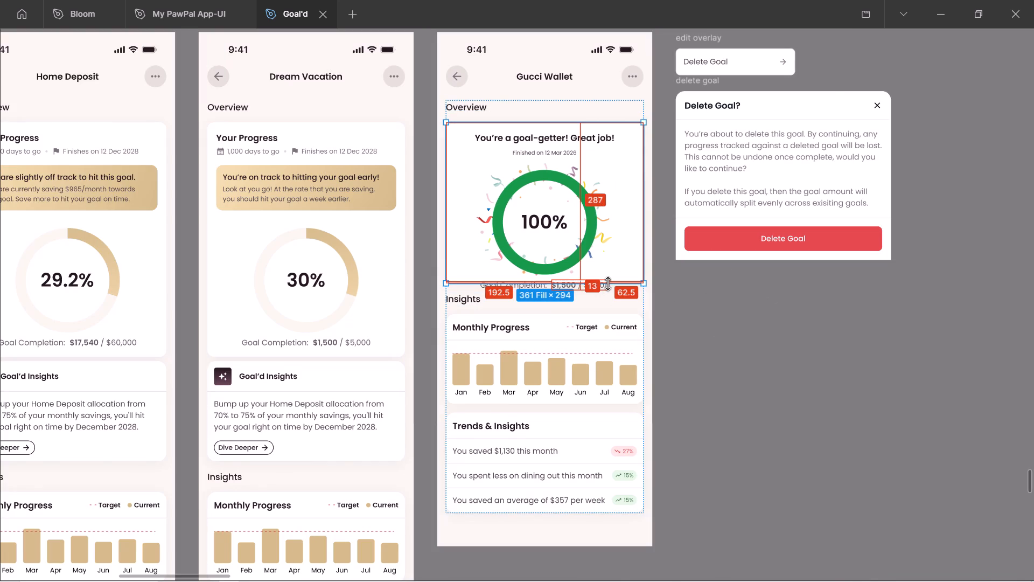
ctrl+drag(610, 282, 611, 308)
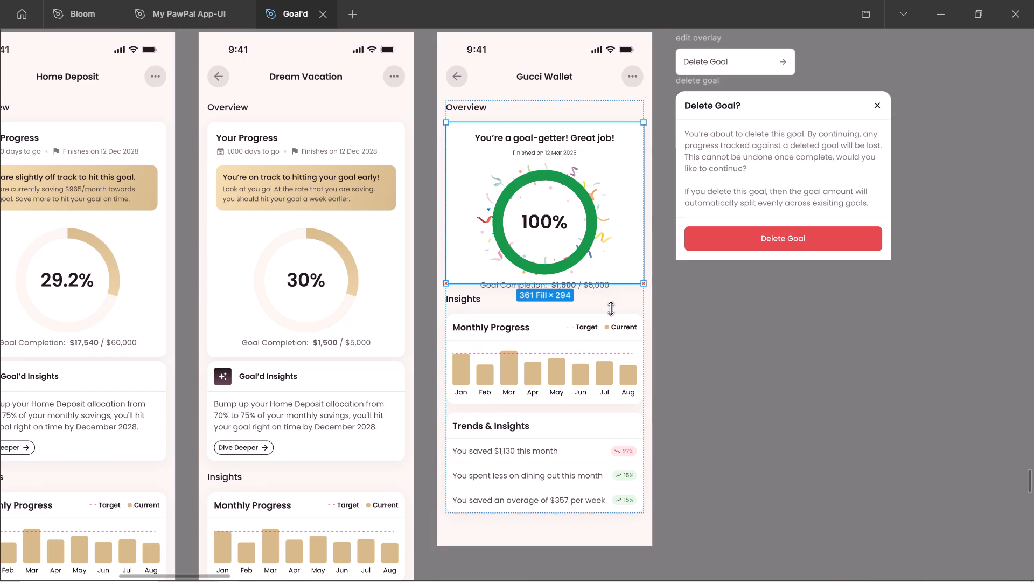
key(ctrl+backslash)
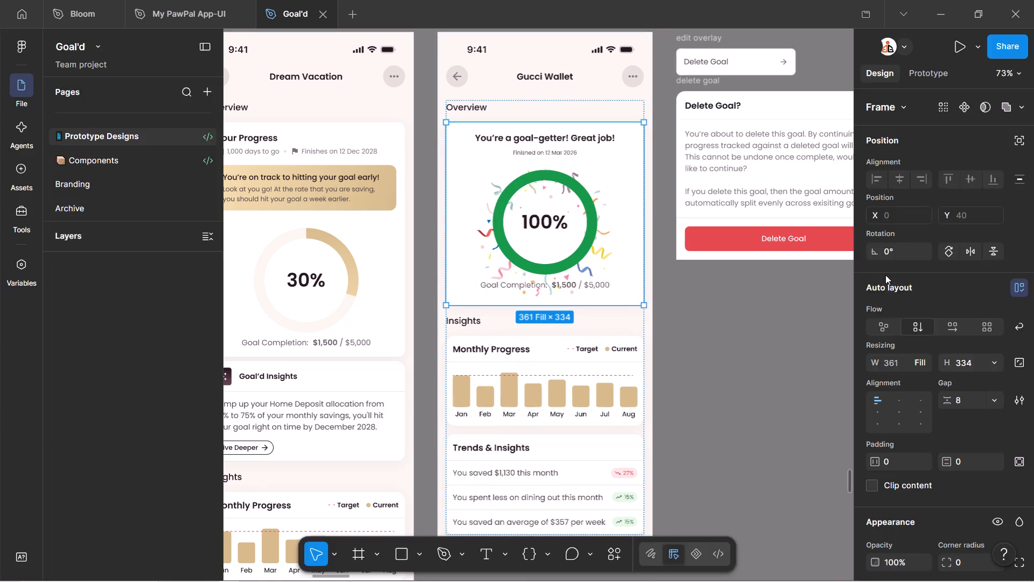
key(ctrl+backslash)
key(ctrl+backslash)
Shorten the Gucci Wallet card to a height of 323, leaving 16 px below the Goal Completion line like the Dream Vacation card.
ctrl+scroll(573, 295, up, 2)
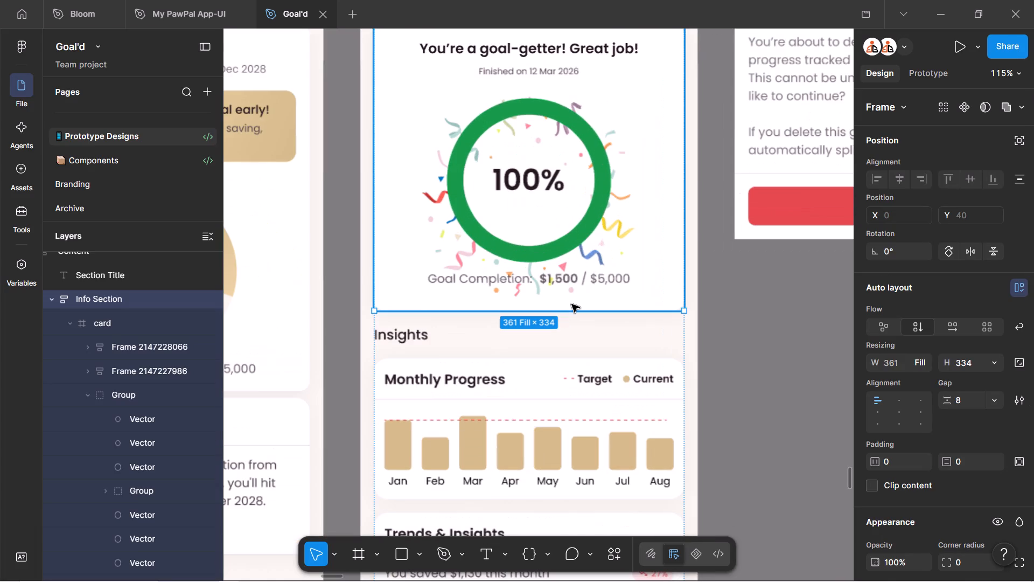
ctrl+click(569, 310)
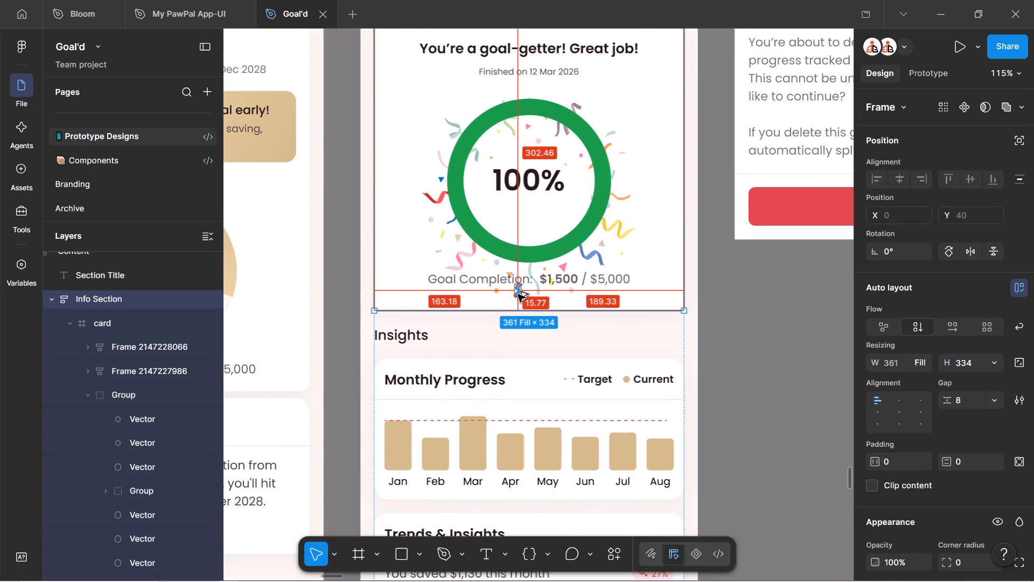
ctrl+scroll(602, 300, down, 5)
ctrl+click(702, 341)
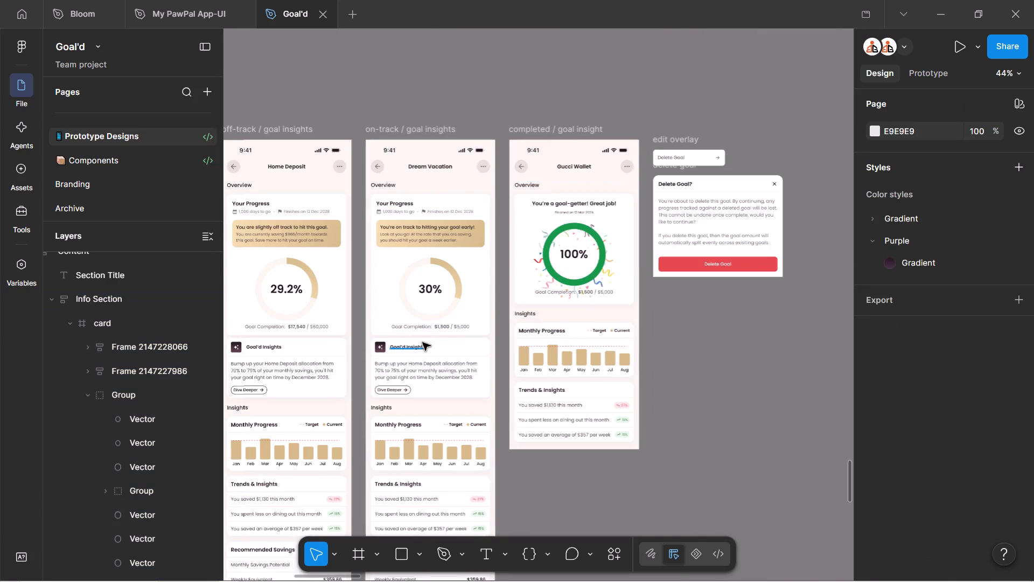
ctrl+click(474, 327)
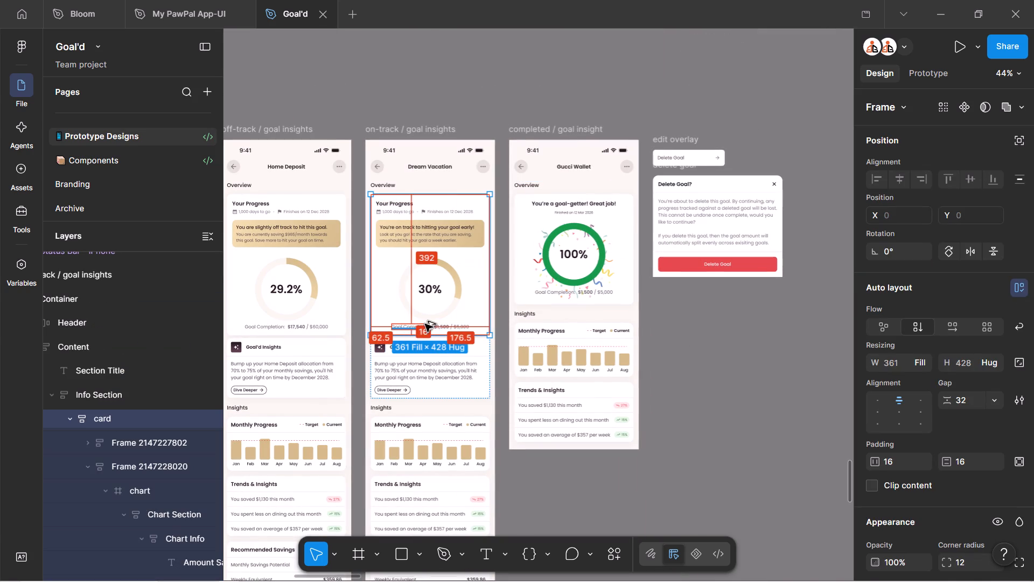
ctrl+alt+scroll(453, 328, up, 6)
ctrl+alt+scroll(450, 328, down, 3)
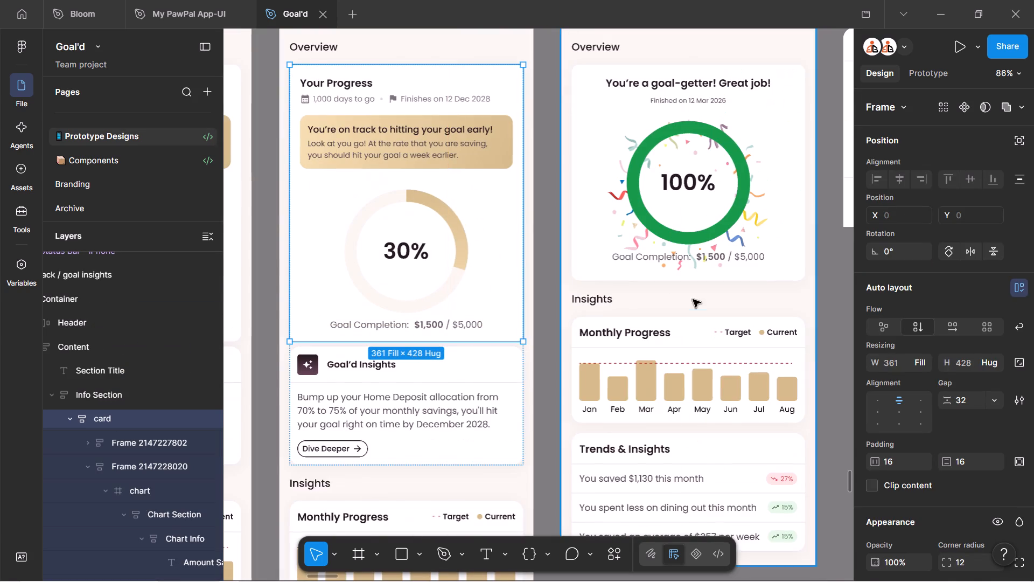
ctrl+click(739, 264)
ctrl+scroll(771, 275, up, 4)
ctrl+click(780, 277)
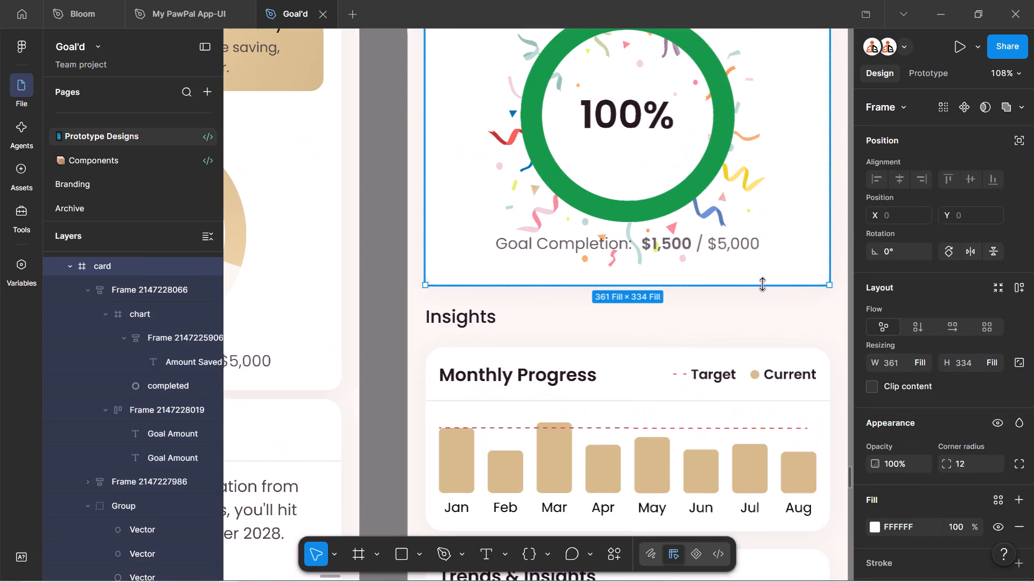
ctrl+drag(762, 284, 767, 276)
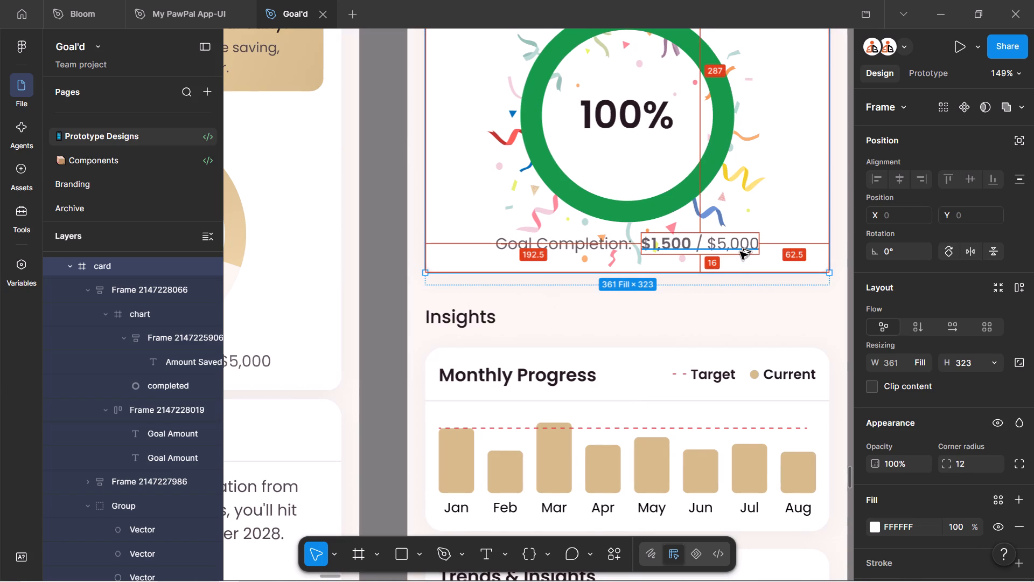
Set the height of the Info Section around the Gucci Wallet card to hug its contents.
key(shift+Return)
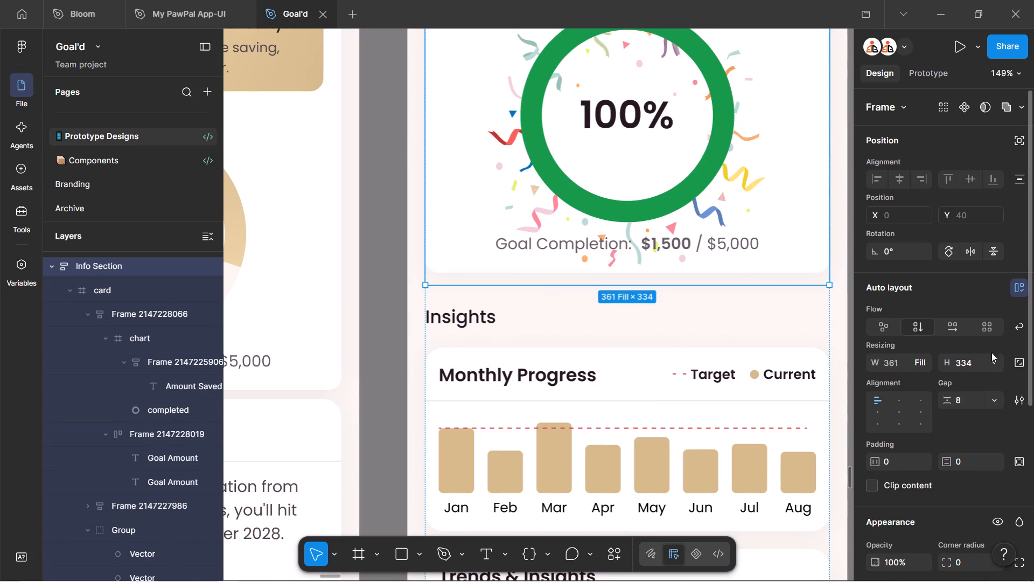
click(993, 363)
click(957, 380)
ctrl+scroll(501, 238, down, 2)
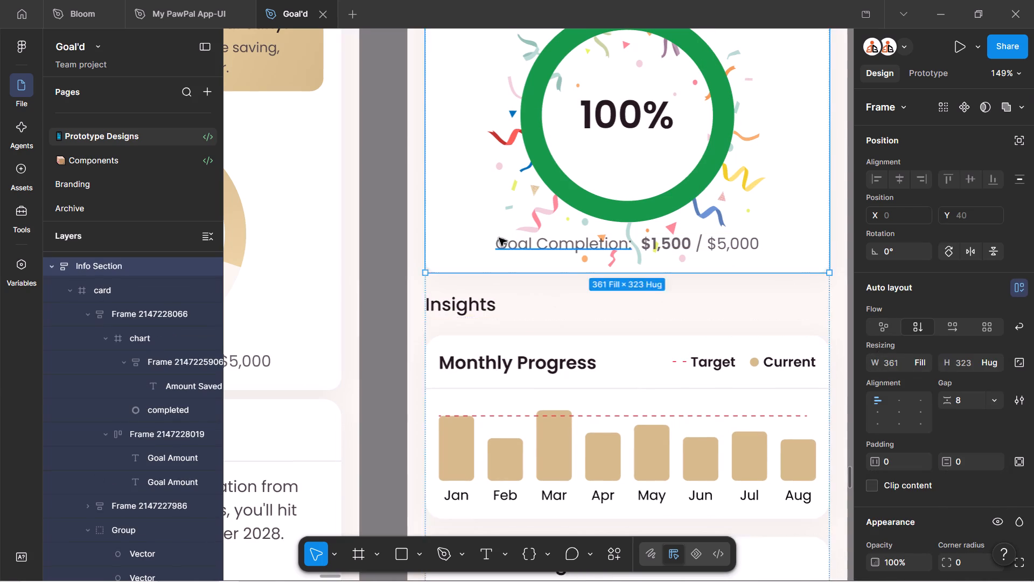
ctrl+scroll(499, 238, down, 1)
click(736, 274)
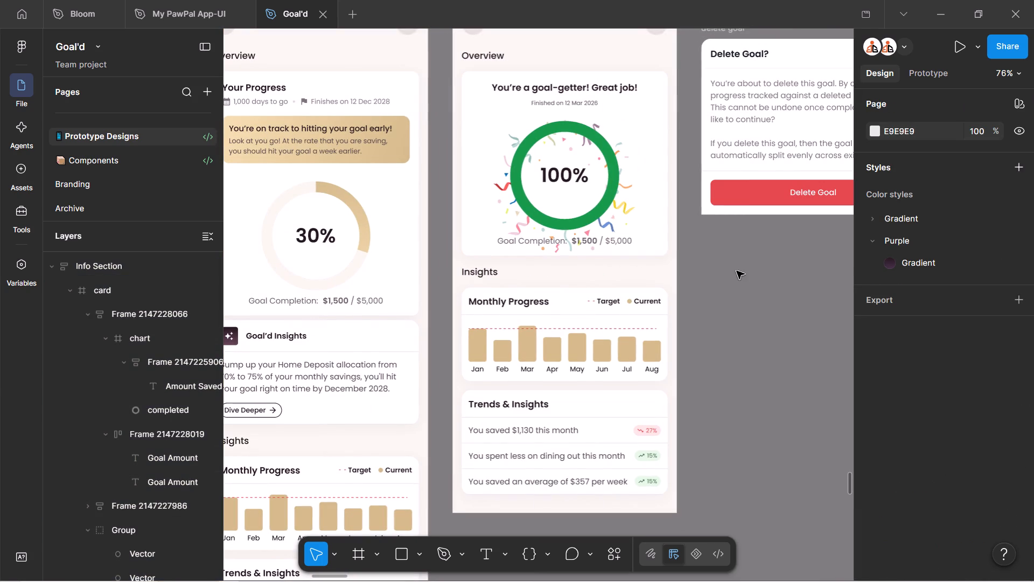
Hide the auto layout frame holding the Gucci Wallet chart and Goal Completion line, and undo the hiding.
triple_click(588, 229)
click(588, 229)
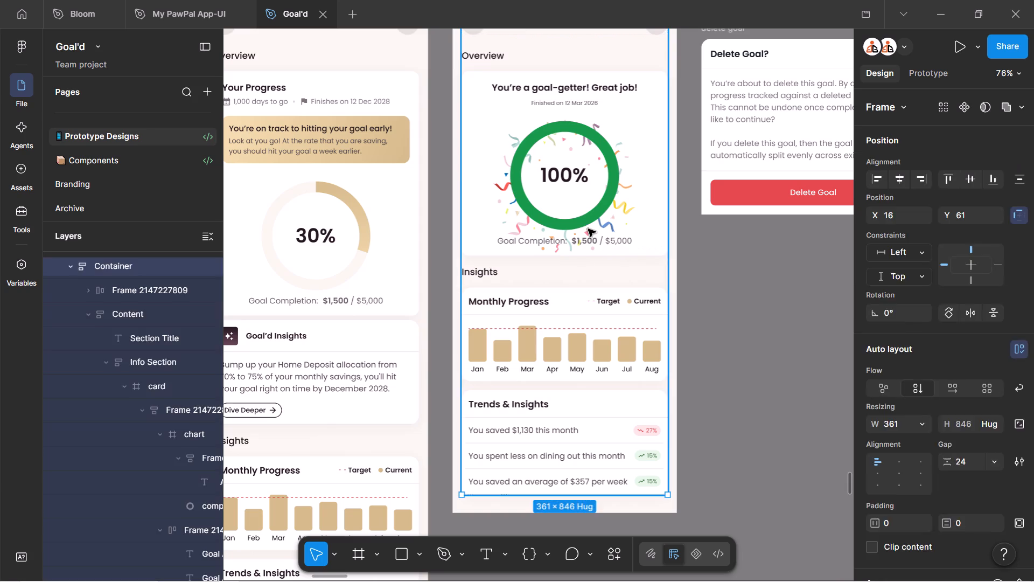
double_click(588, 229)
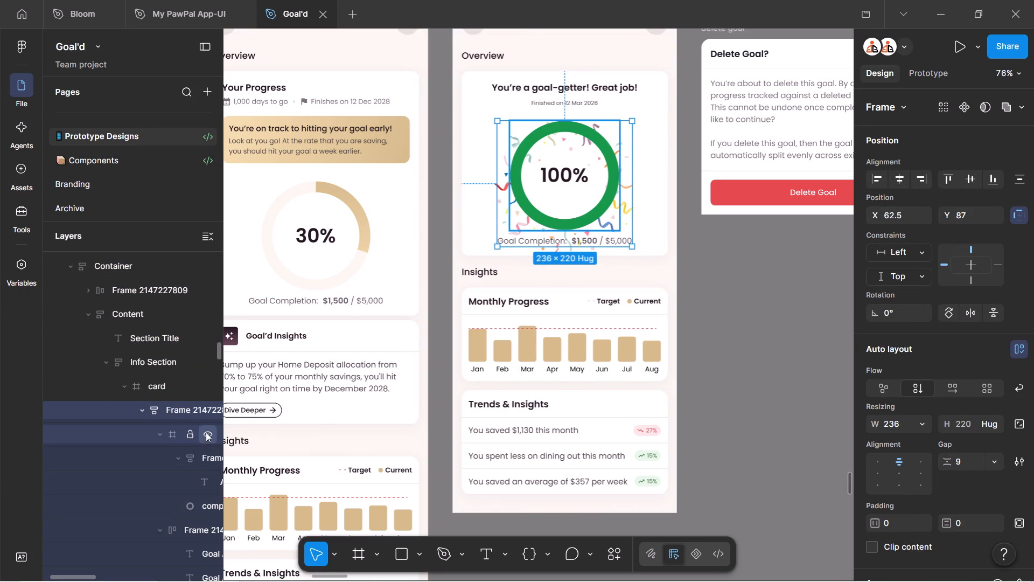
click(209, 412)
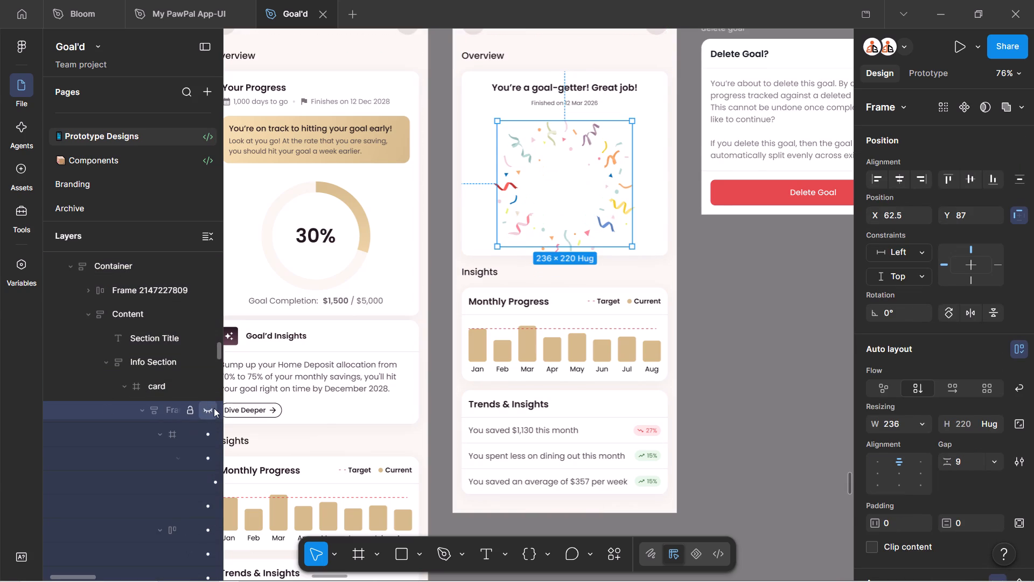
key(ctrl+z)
Move the confetti group into the auto layout frame that holds the Gucci Wallet chart and Goal Completion line.
click(137, 407)
double_click(141, 408)
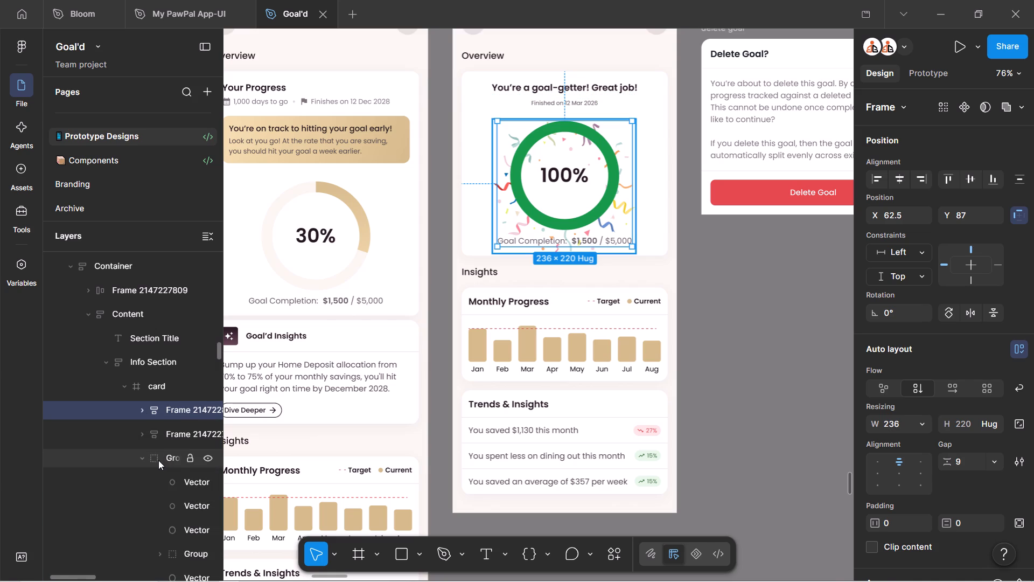
click(143, 458)
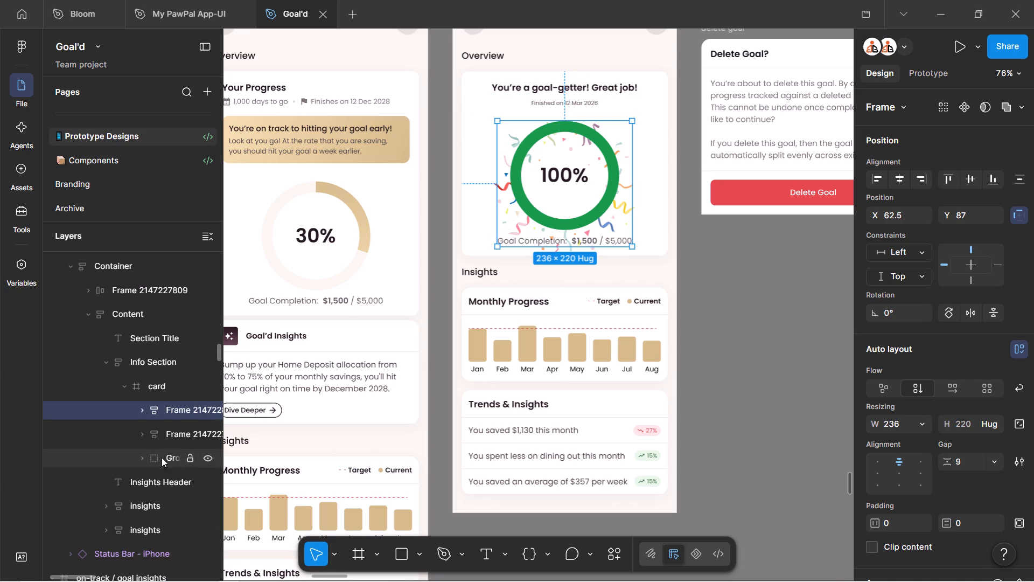
click(170, 458)
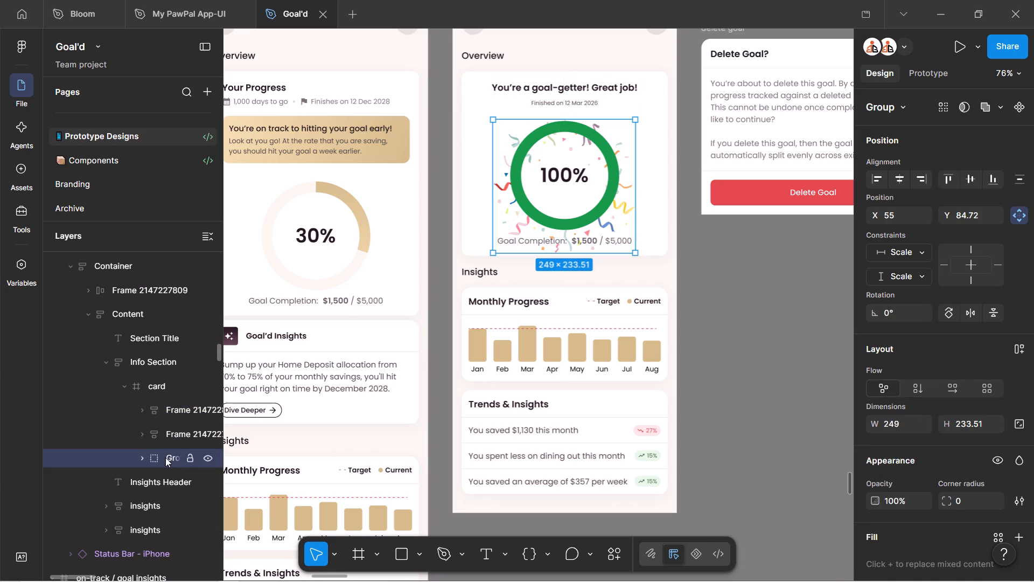
drag(165, 458, 176, 407)
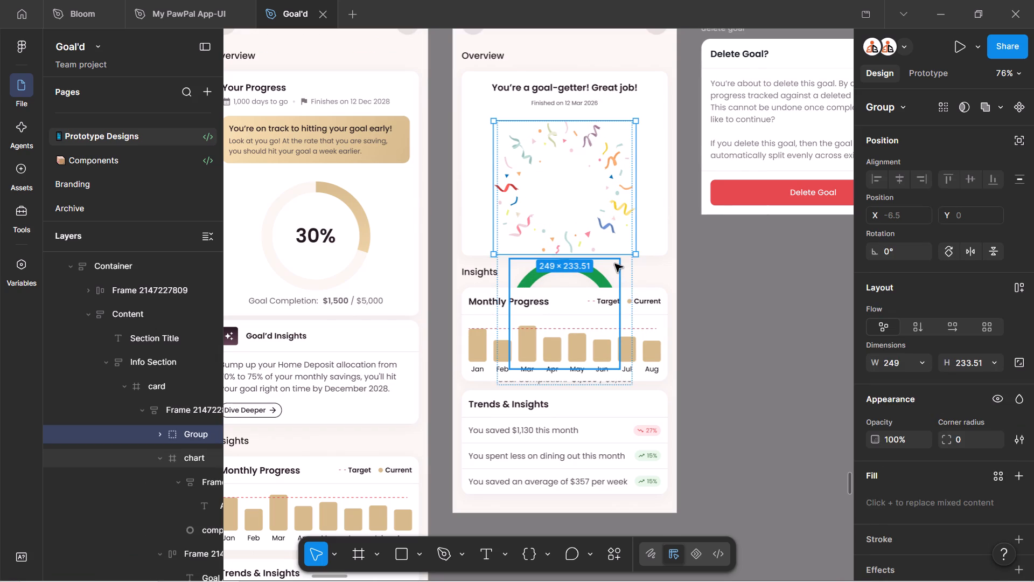
key(Down)
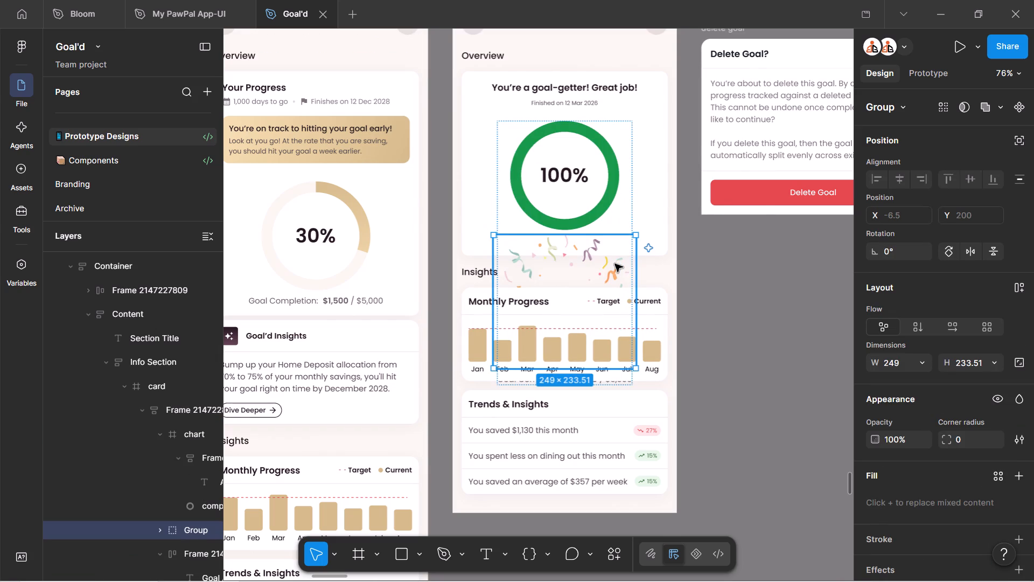
Make the confetti group ignore auto layout, aligned to the frame's top edge and layered behind the chart.
click(1021, 137)
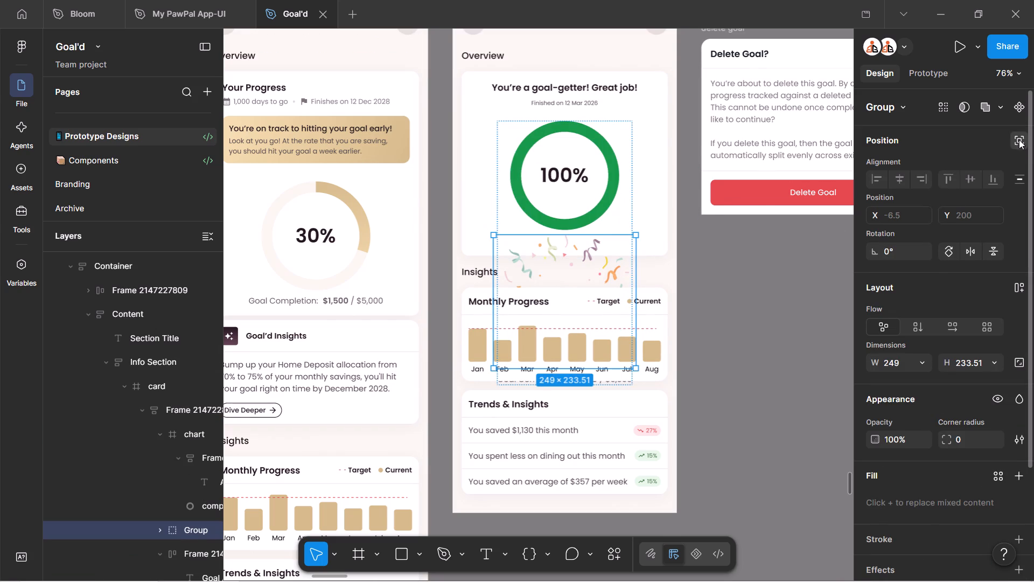
key(alt+w)
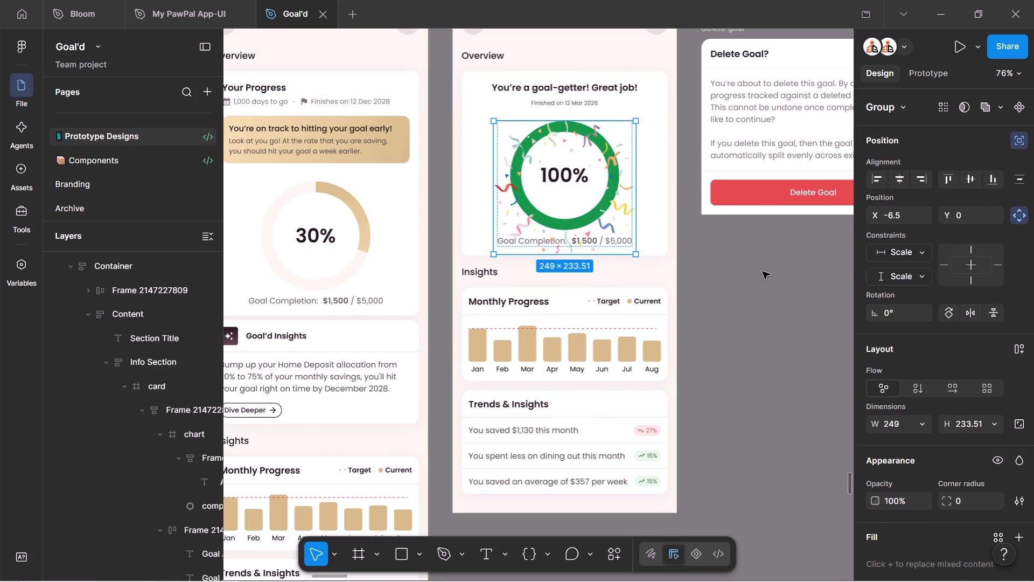
key(ctrl+bracketleft)
key(ctrl+bracketleft)
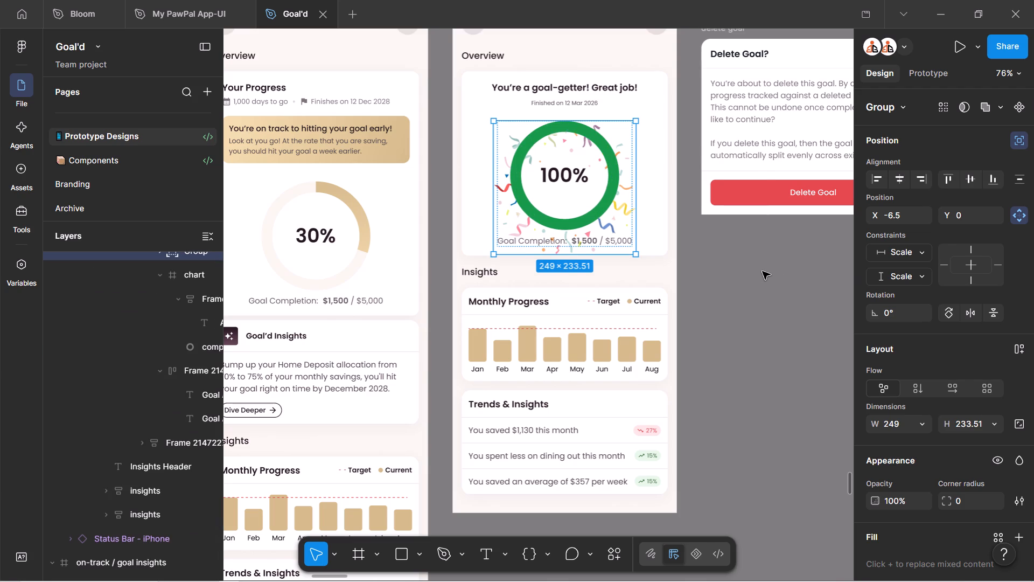
Move the confetti group up to Y -20 behind the green ring, keeping its X at -6.5.
key(shift+Up)
key(shift+Up)
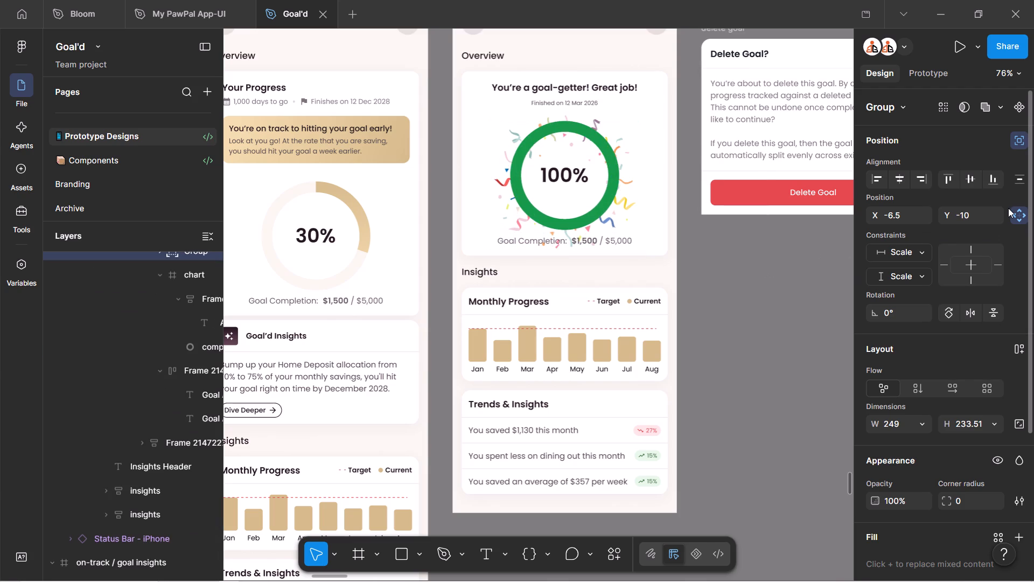
ctrl+scroll(933, 134, up, 2)
ctrl+scroll(590, 155, up, 3)
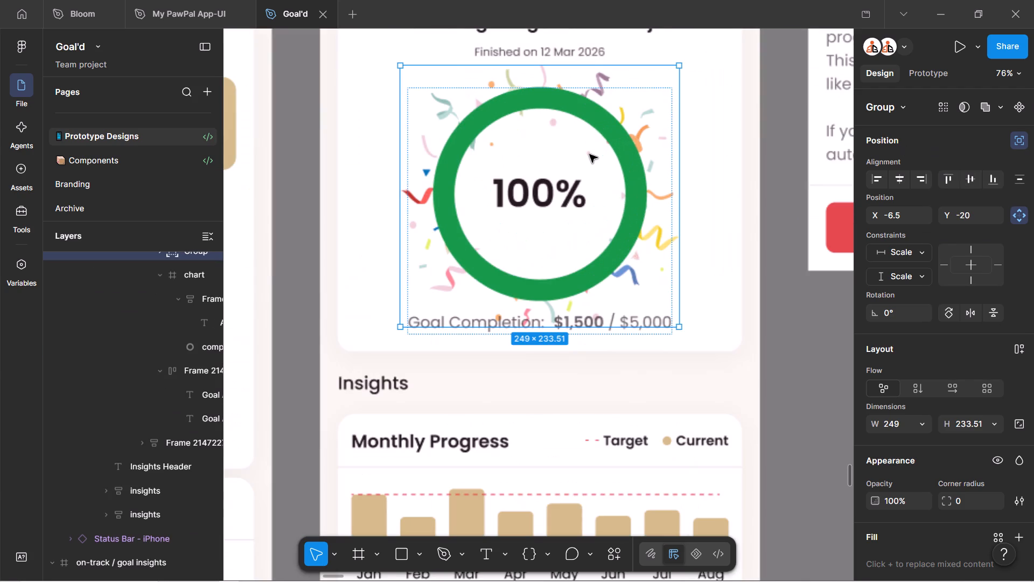
key(shift+Right)
key(shift+Left)
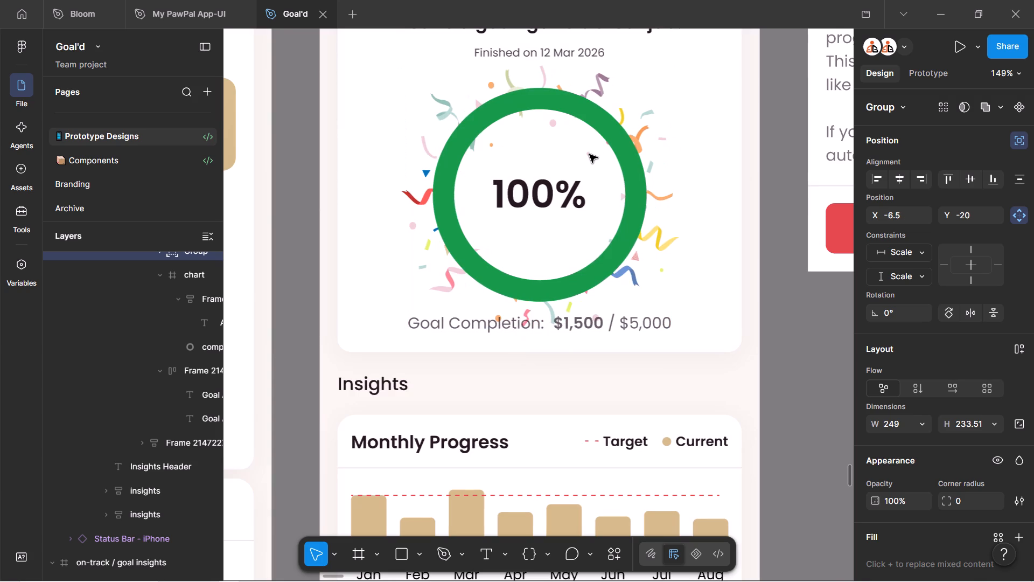
ctrl+scroll(535, 150, down, 2)
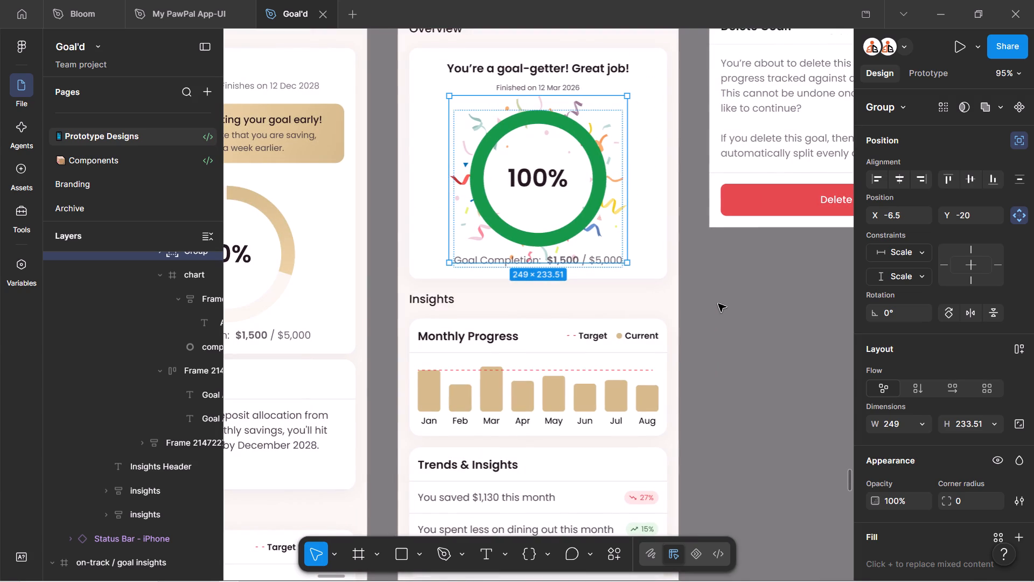
key(shift+Return)
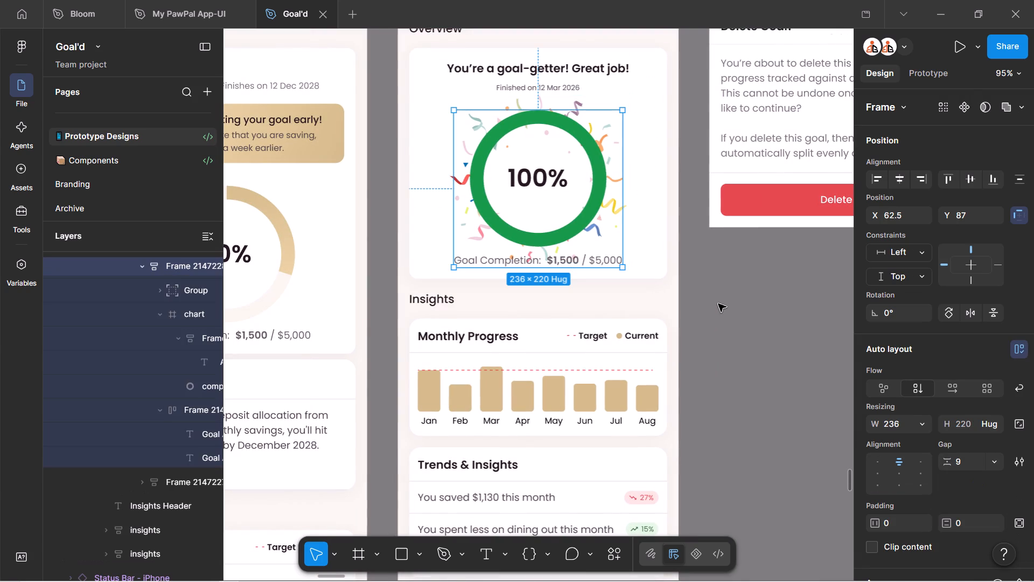
key(ctrl+z)
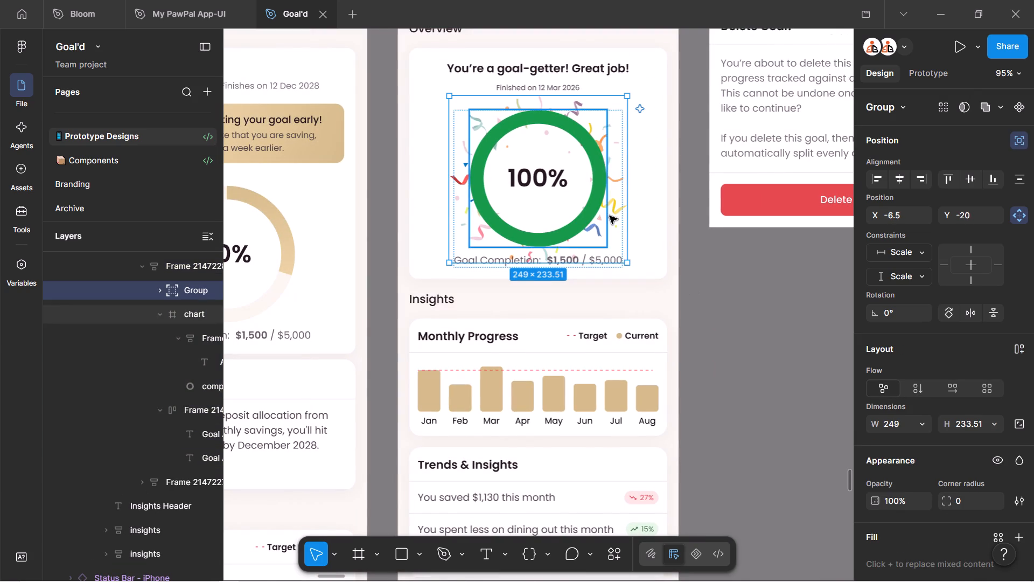
Set the width of the auto layout frame holding the Gucci Wallet chart and Goal Completion line to hug its contents.
click(161, 263)
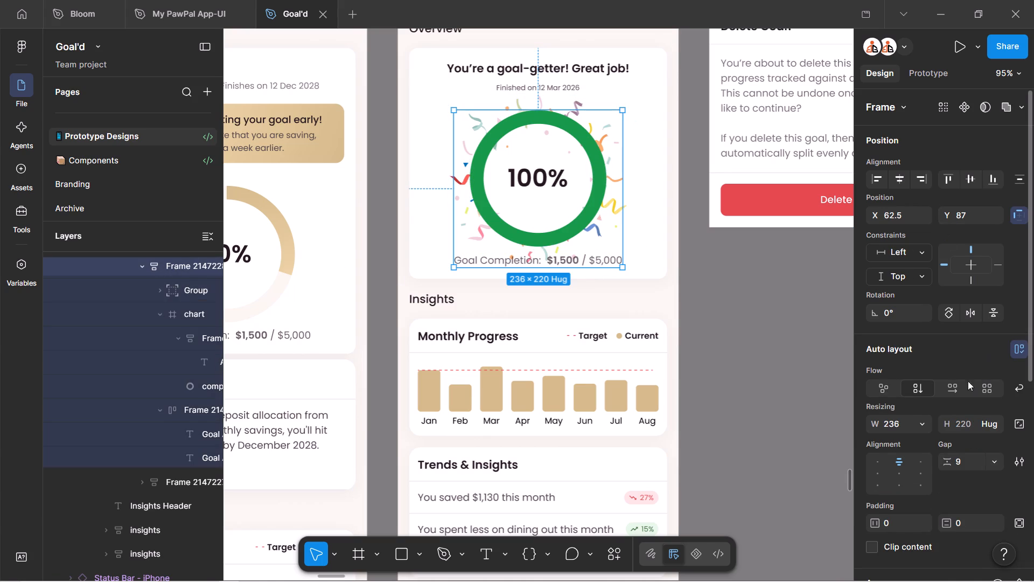
click(925, 422)
click(895, 440)
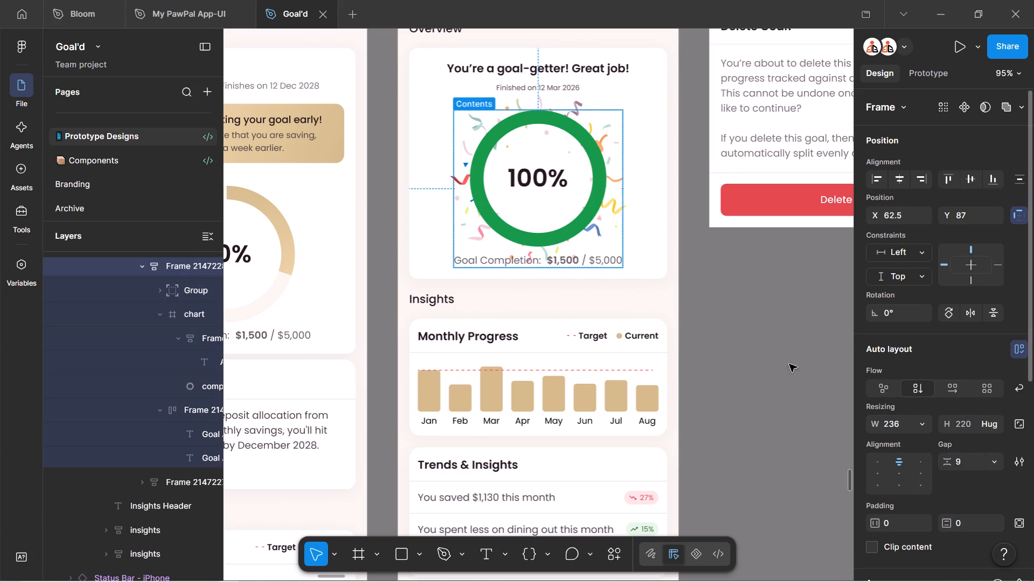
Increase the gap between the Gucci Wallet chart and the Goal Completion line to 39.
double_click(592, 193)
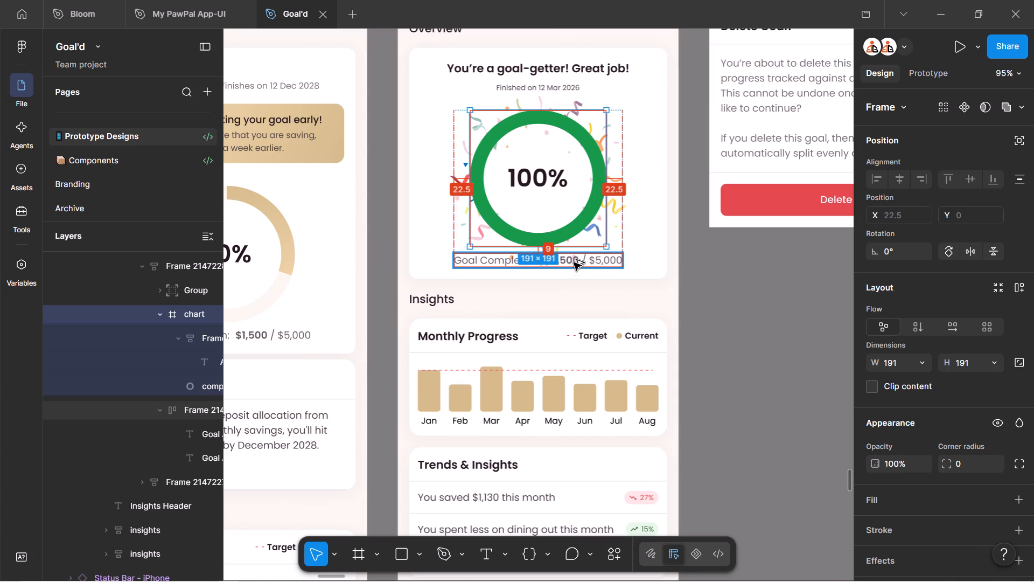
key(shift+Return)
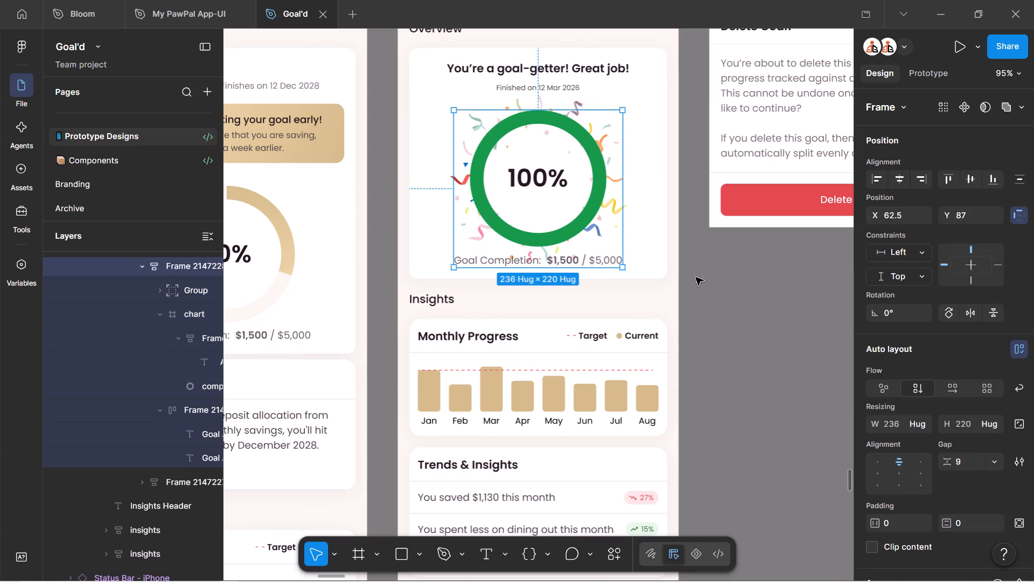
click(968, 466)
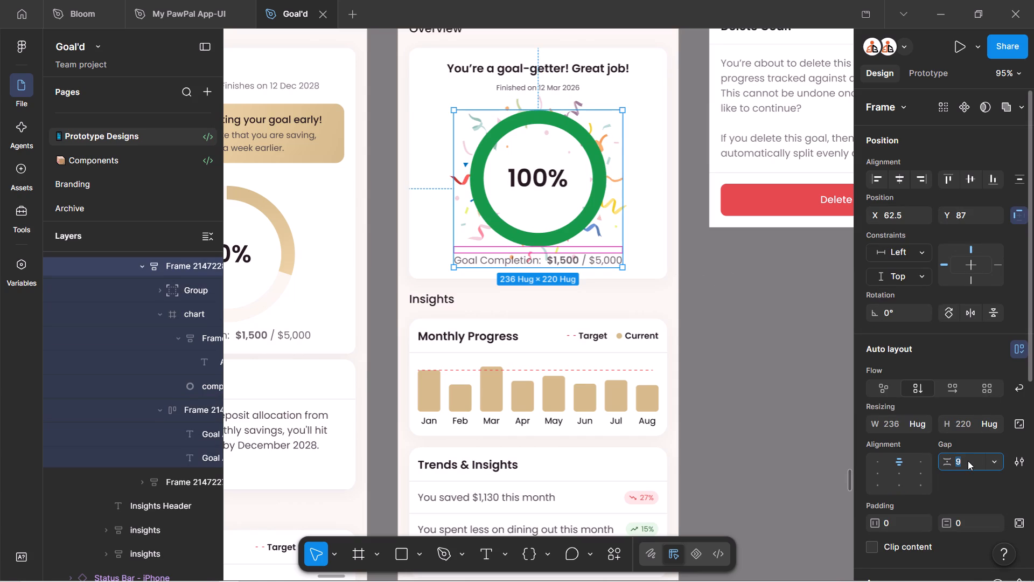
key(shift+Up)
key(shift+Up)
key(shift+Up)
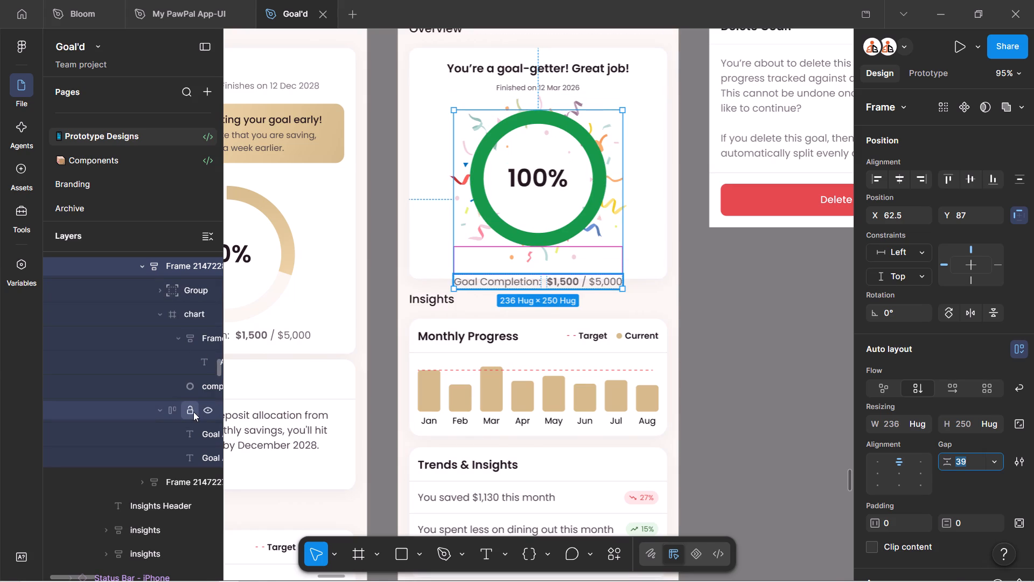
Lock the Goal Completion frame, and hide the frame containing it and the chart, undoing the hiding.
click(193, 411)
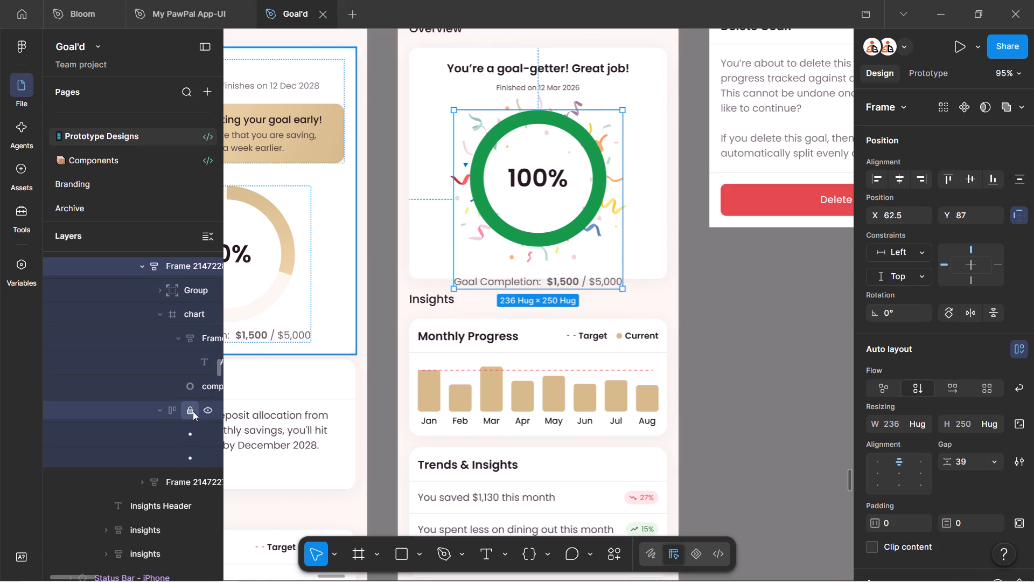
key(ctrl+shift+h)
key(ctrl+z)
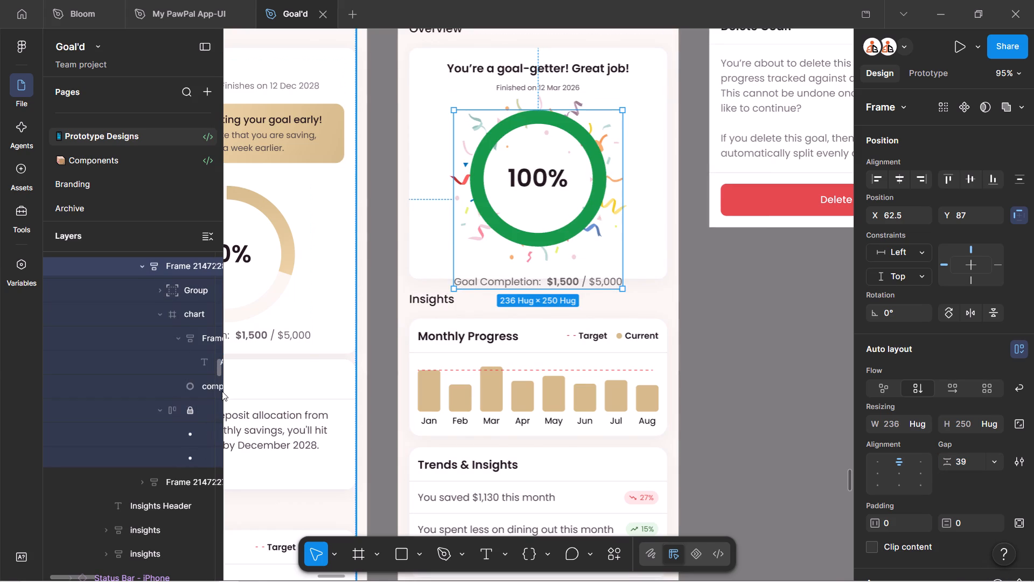
Widen the layer list and toggle the Goal Completion line, chart and confetti group off and on to identify their layers.
drag(224, 390, 306, 395)
click(208, 406)
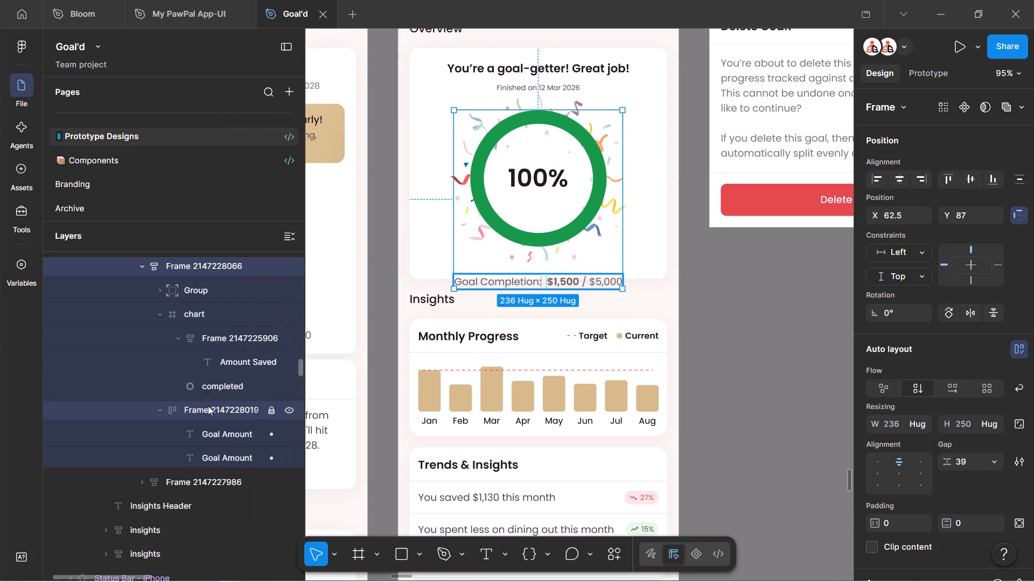
click(288, 412)
click(288, 412)
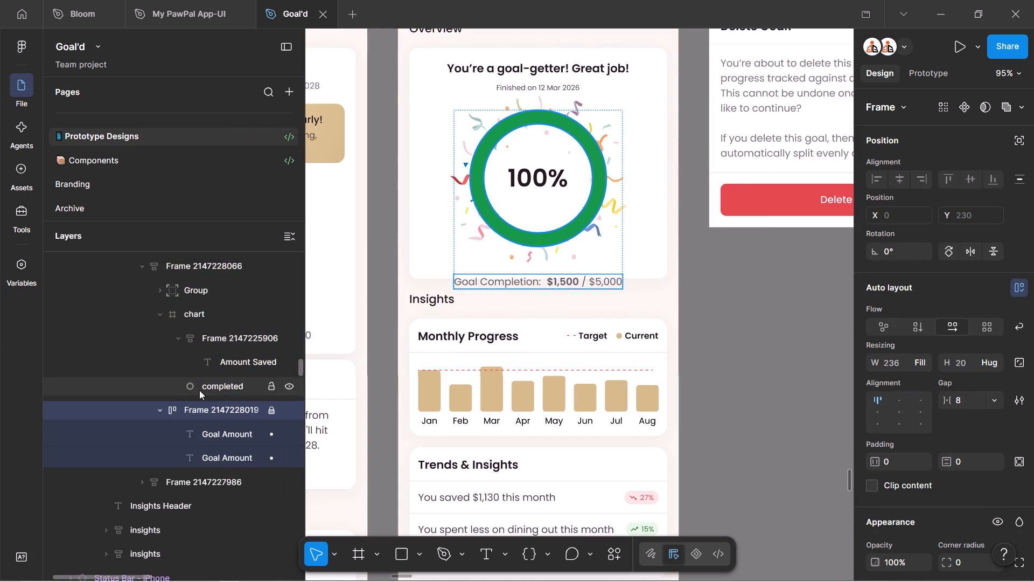
click(157, 318)
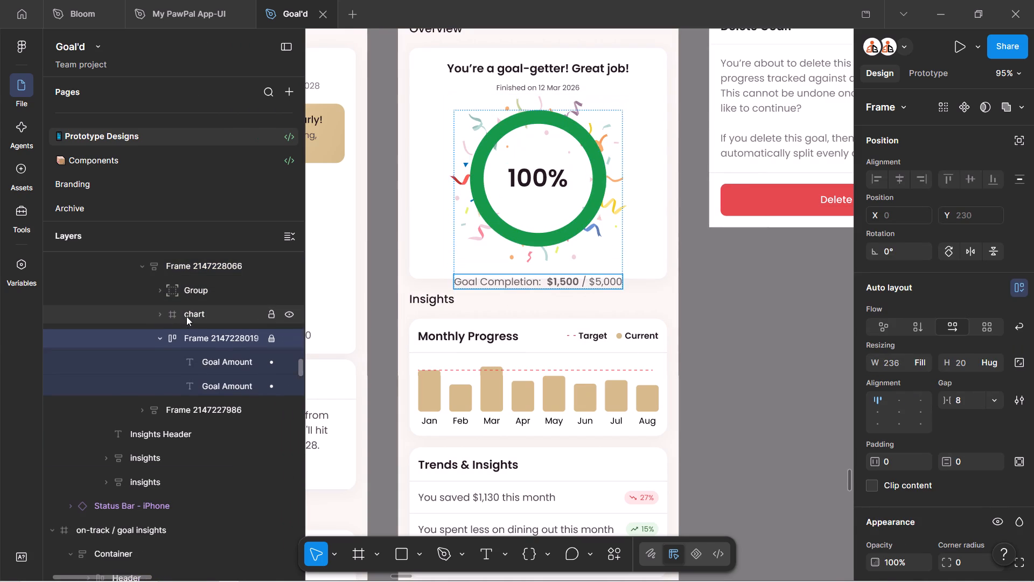
click(295, 312)
click(288, 313)
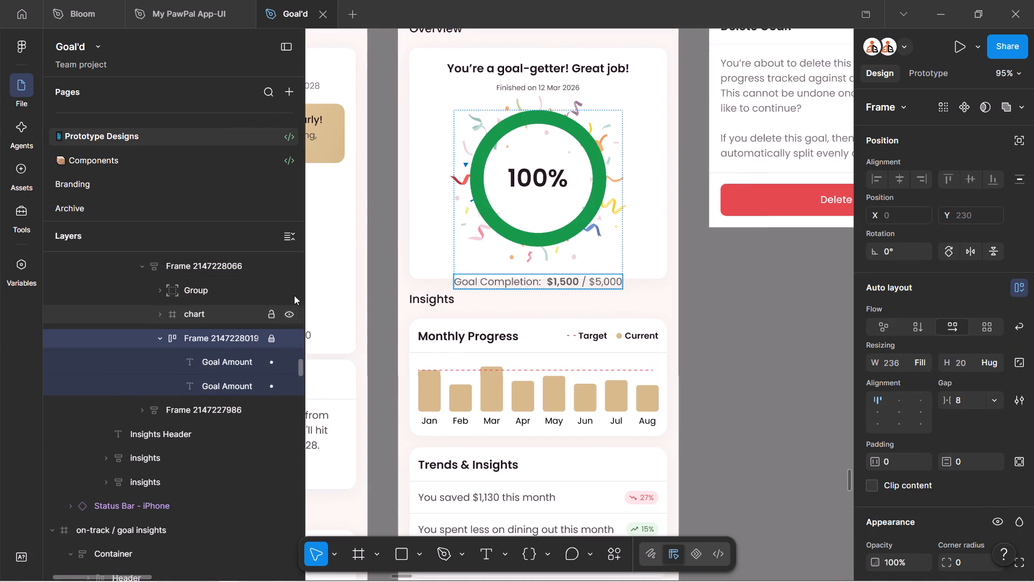
click(285, 286)
click(285, 286)
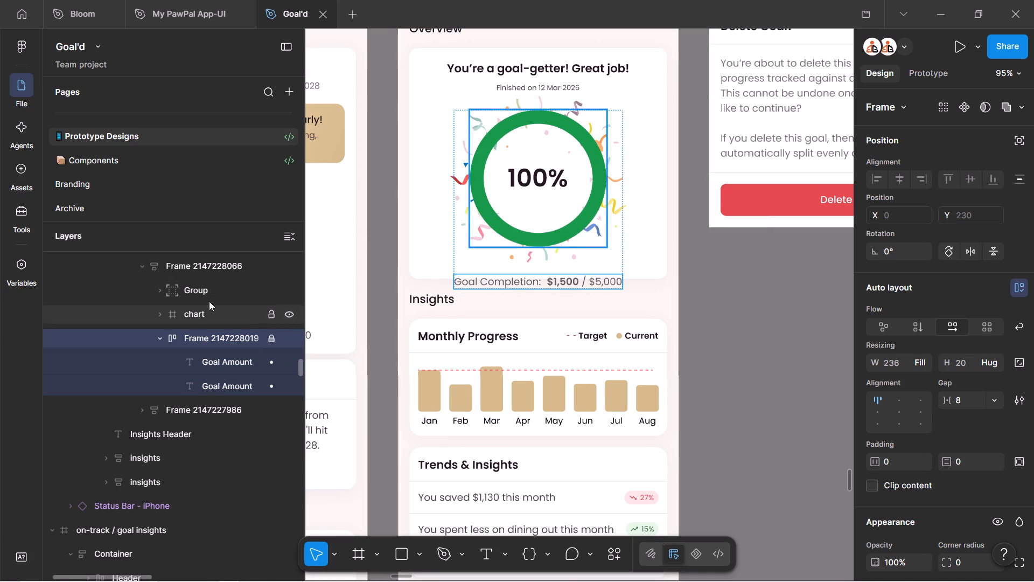
Wrap the confetti group and the chart together in a new auto layout frame.
click(200, 291)
shift+click(195, 311)
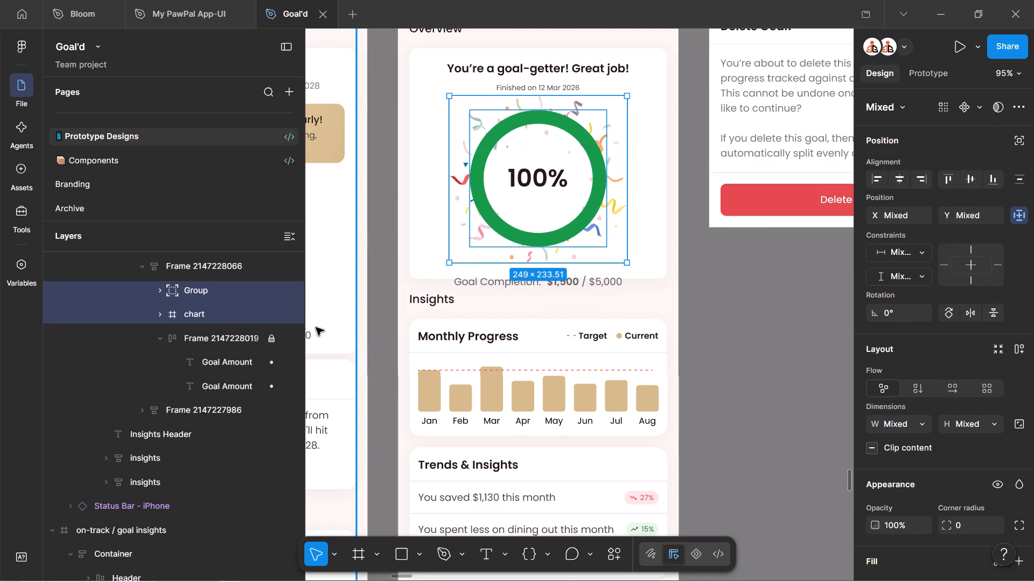
key(shift+a)
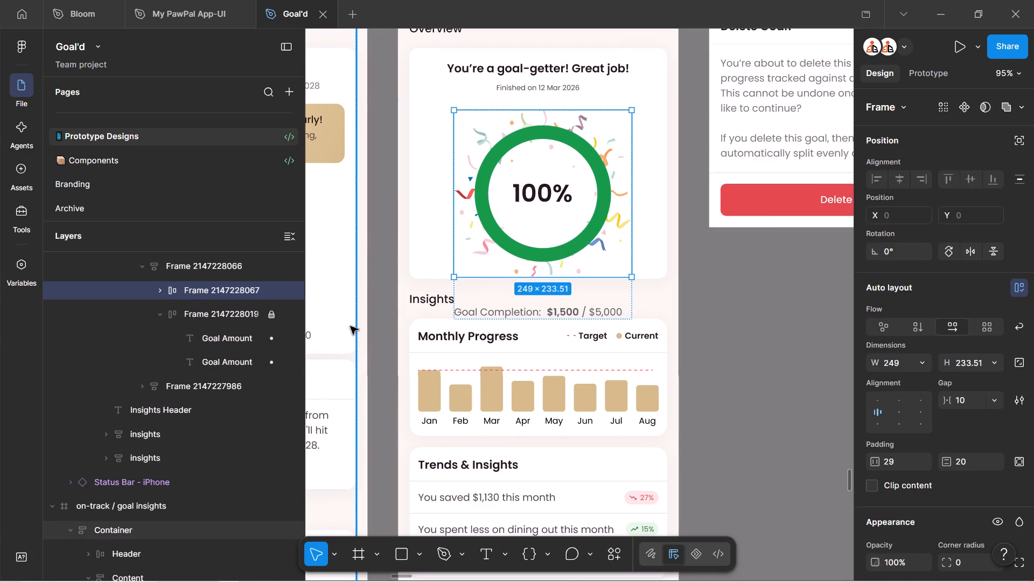
Set the gap of the parent frame holding the chart and Goal Completion line to 8.
key(shift+Return)
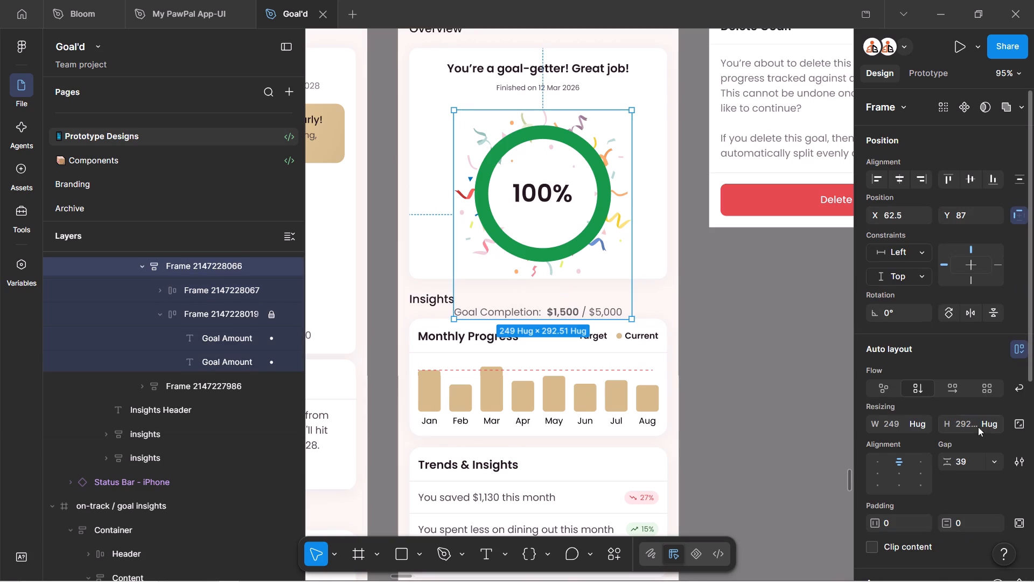
click(969, 466)
key(8)
key(Return)
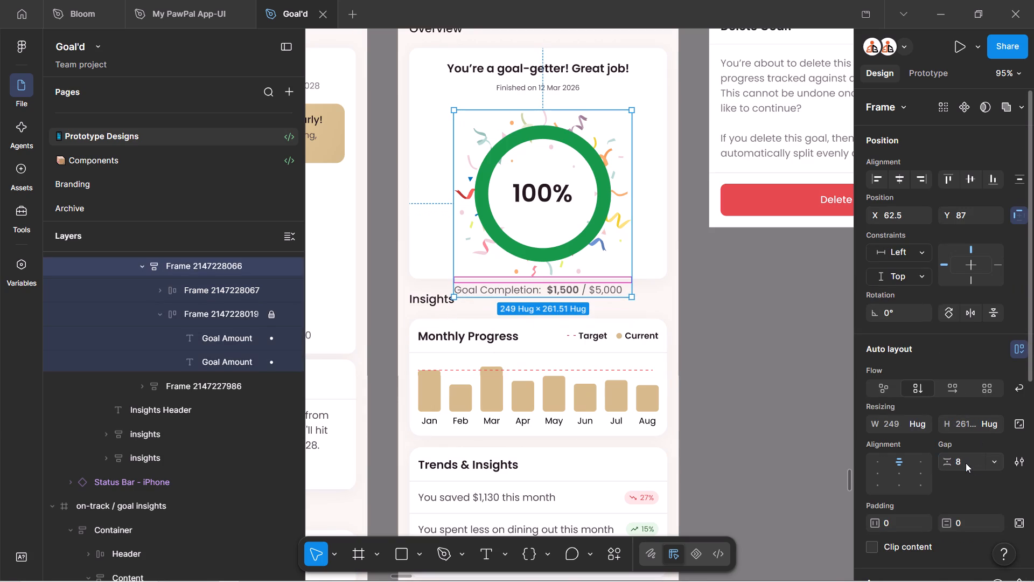
Extend the Gucci Wallet overview card downward to a height of 365 so it contains the Goal Completion line.
key(shift+Return)
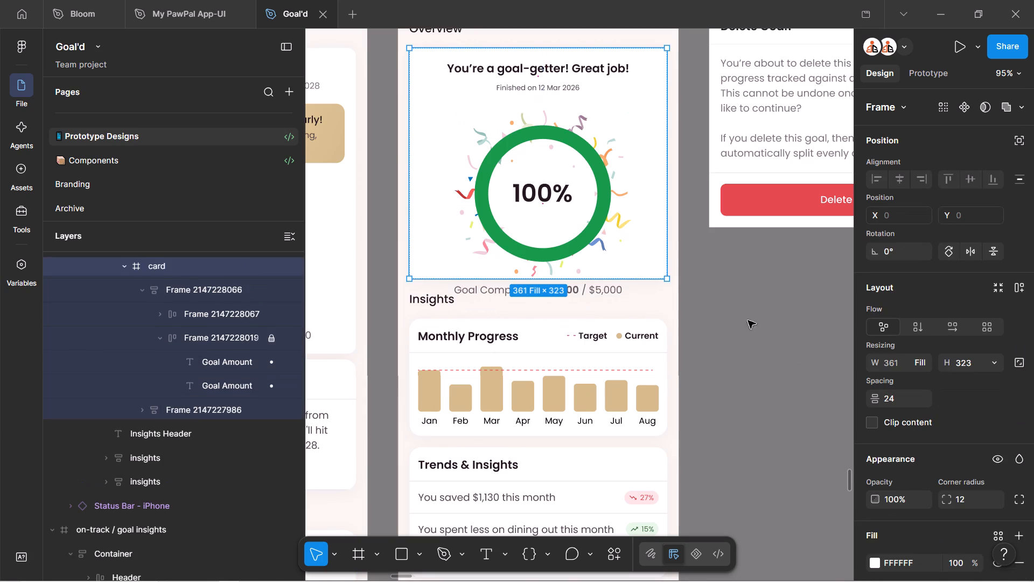
ctrl+drag(646, 278, 649, 302)
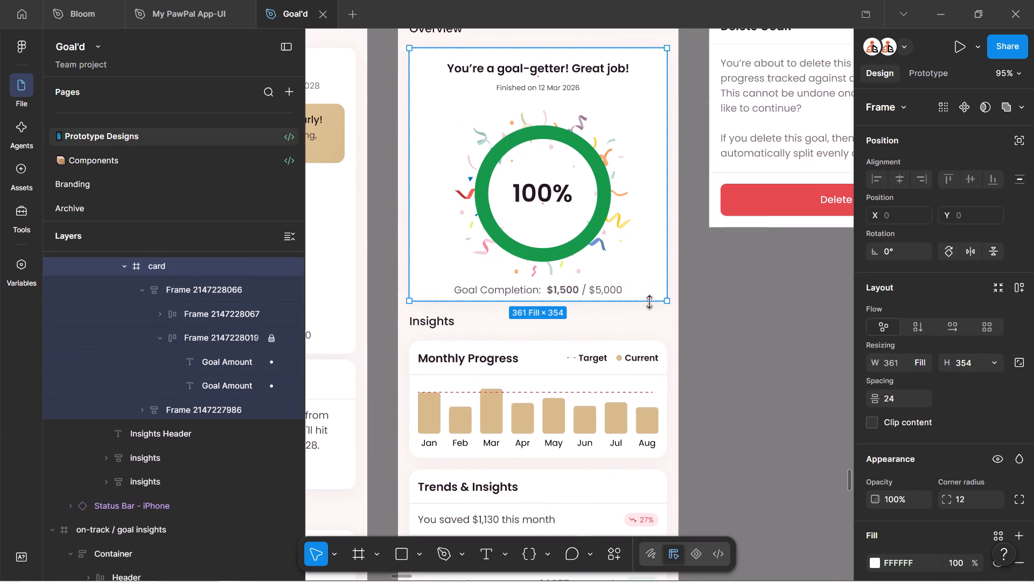
ctrl+drag(649, 302, 650, 306)
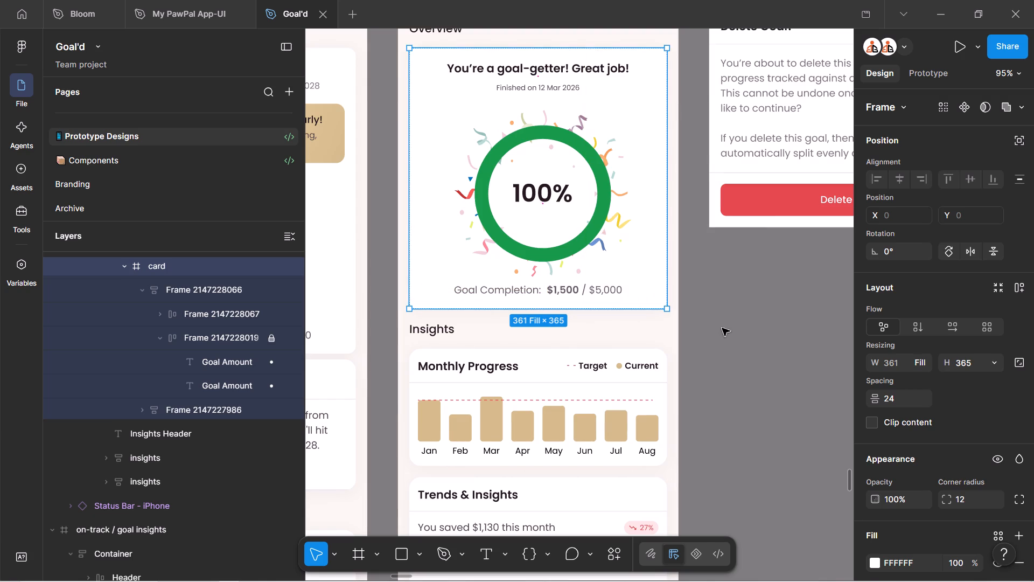
Examine the Gucci Wallet screen beside the Home Deposit and Dream Vacation screens with the interface hidden.
ctrl+click(724, 329)
key(ctrl+backslash)
ctrl+scroll(726, 328, down, 1)
key(space)
key(space)
key(space)
key(space)
key(space)
key(space)
key(space)
key(space)
key(space)
key(space)
key(space)
key(space)
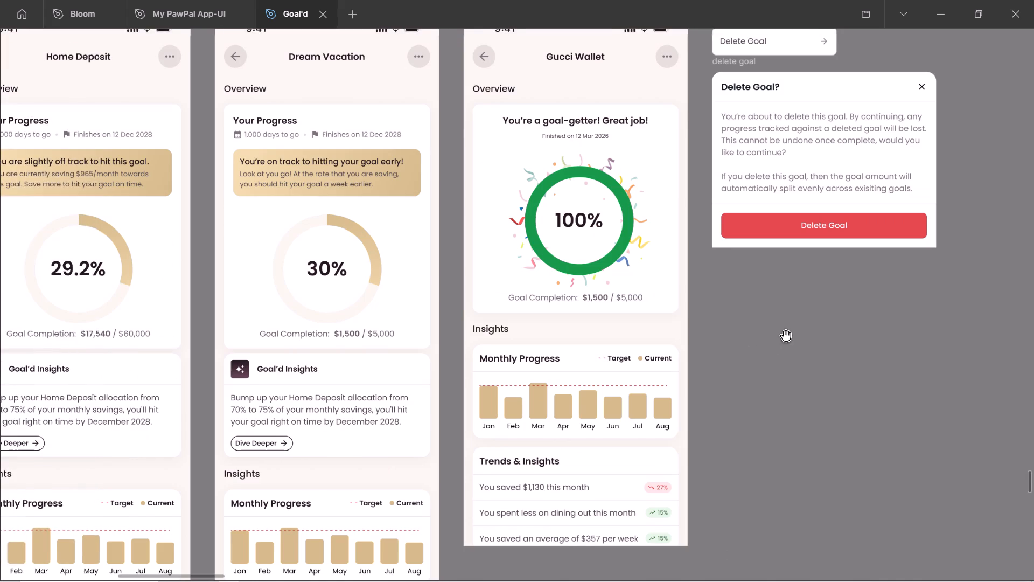
drag(781, 336, 766, 358)
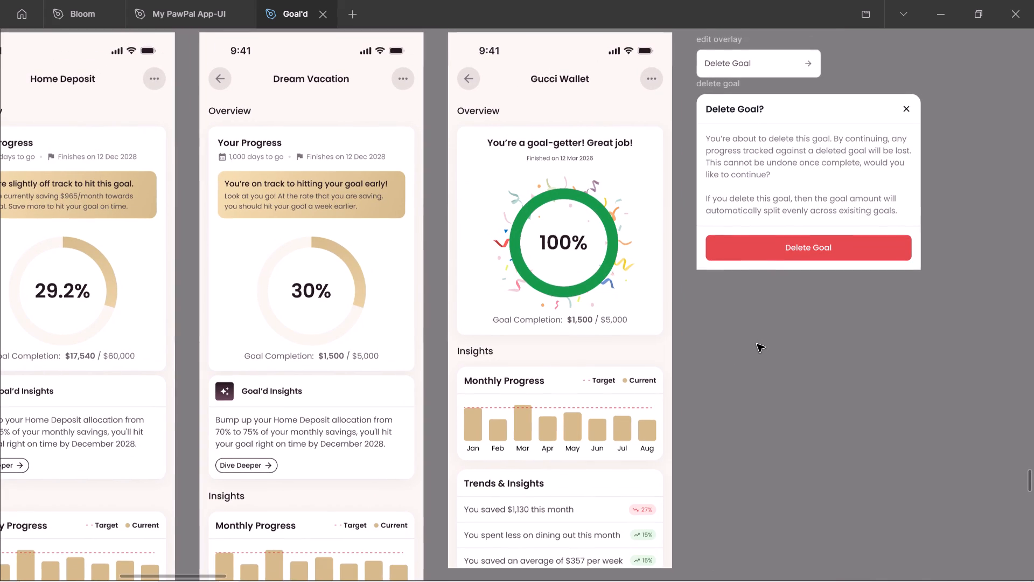
Unlock the frame holding the Gucci Wallet card's Goal Completion line so its amounts can be edited.
ctrl+scroll(577, 323, up, 3)
ctrl+click(587, 323)
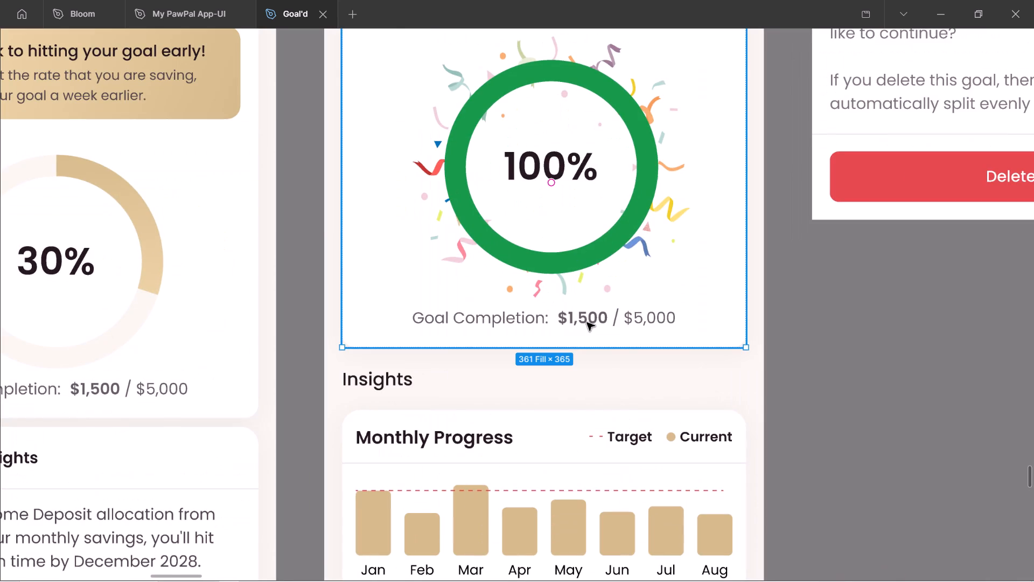
ctrl+click(626, 320)
ctrl+triple_click(639, 320)
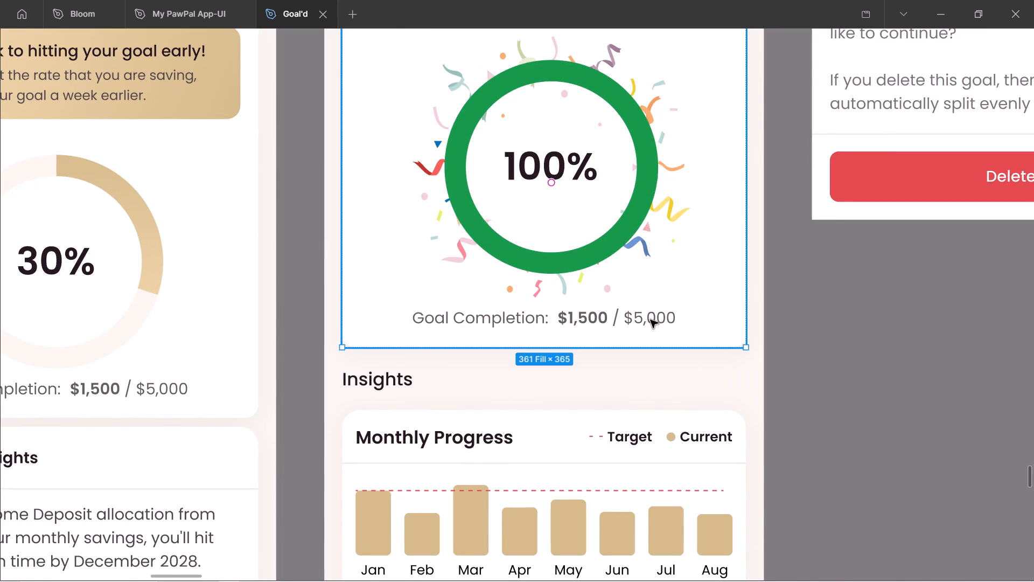
double_click(745, 341)
triple_click(799, 342)
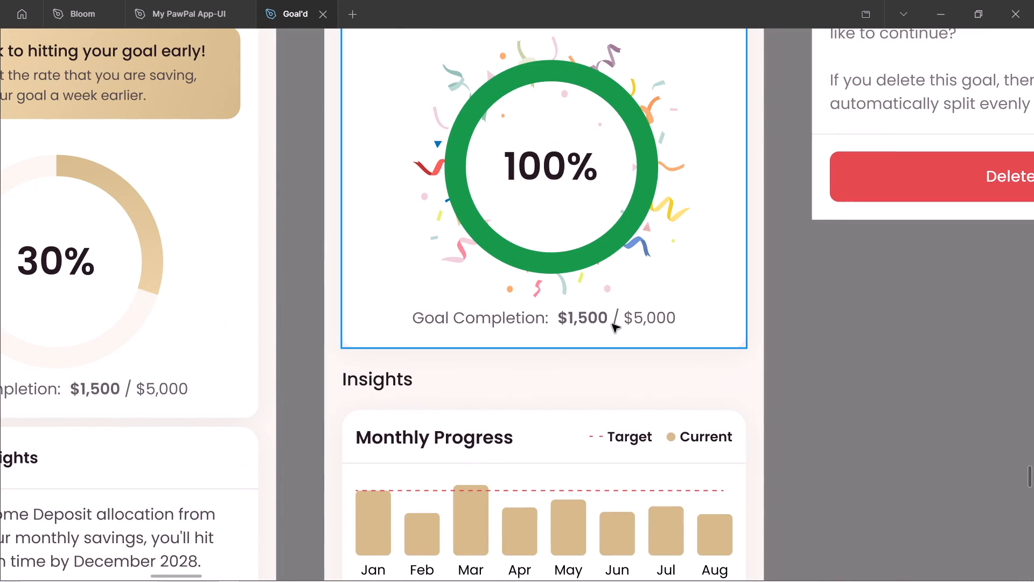
ctrl+triple_click(632, 316)
key(ctrl+backslash)
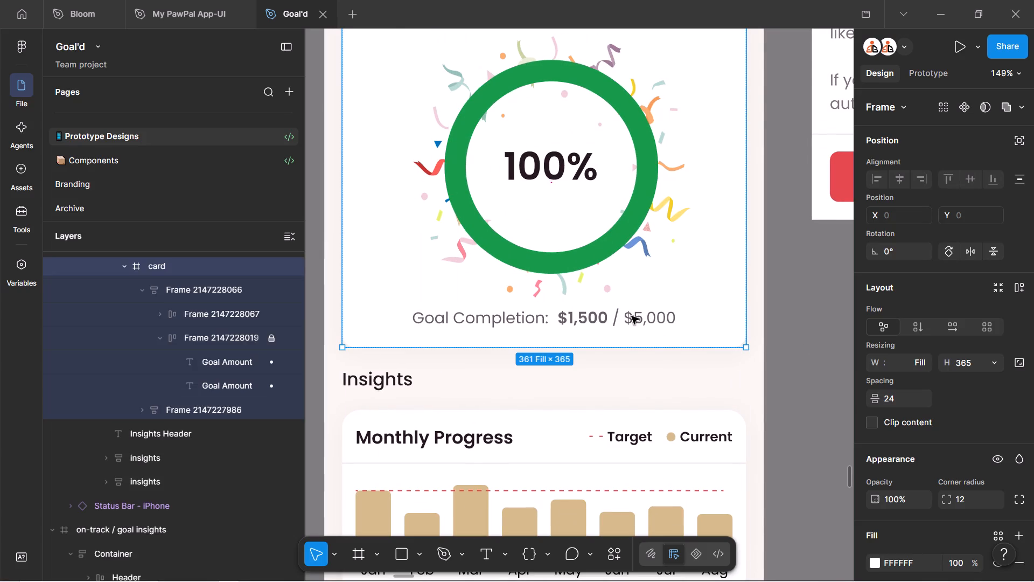
ctrl+scroll(390, 399, down, 2)
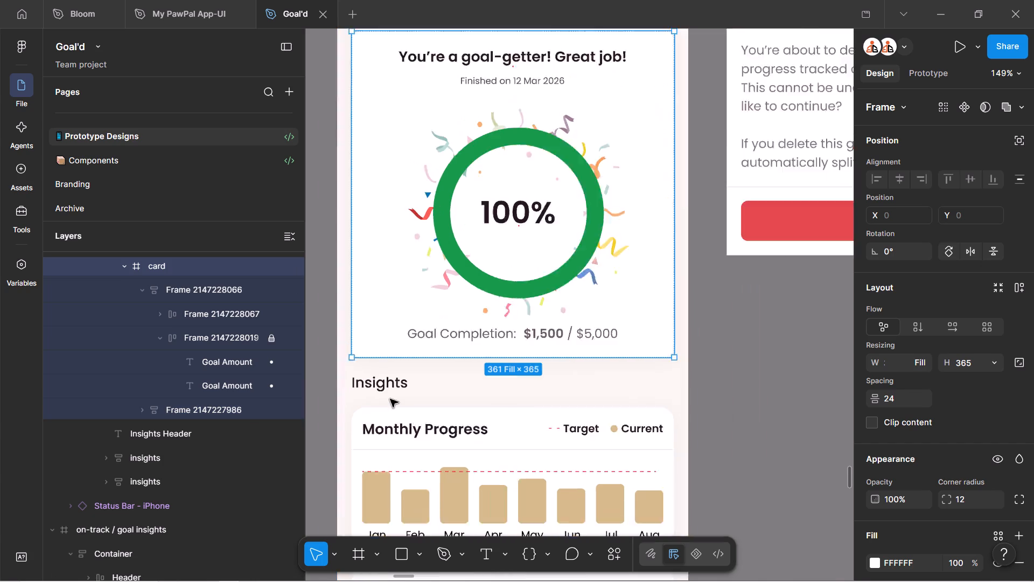
click(188, 406)
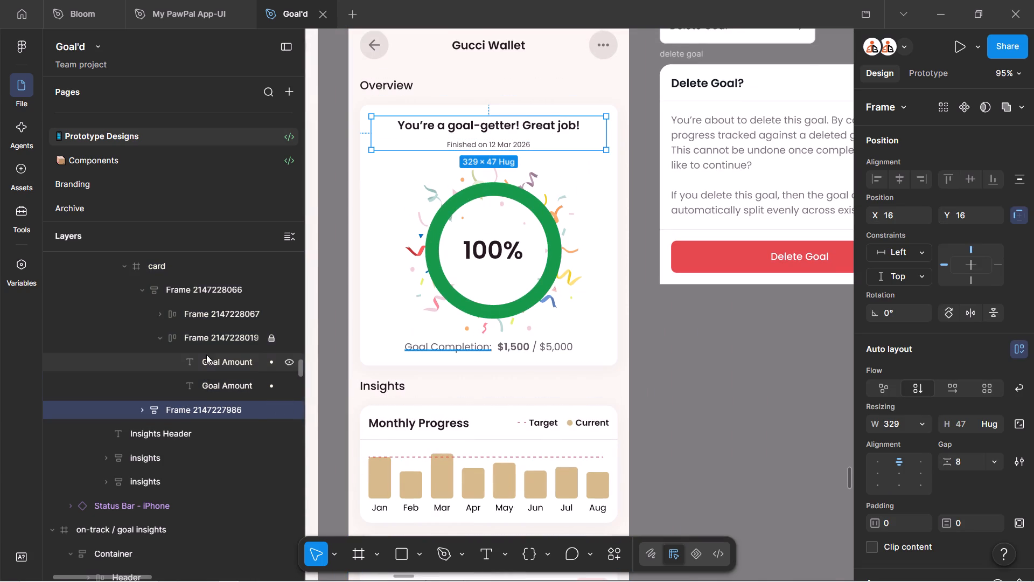
click(270, 340)
Change the target amount in the Gucci Wallet card's Goal Completion line to $1,500.
click(223, 359)
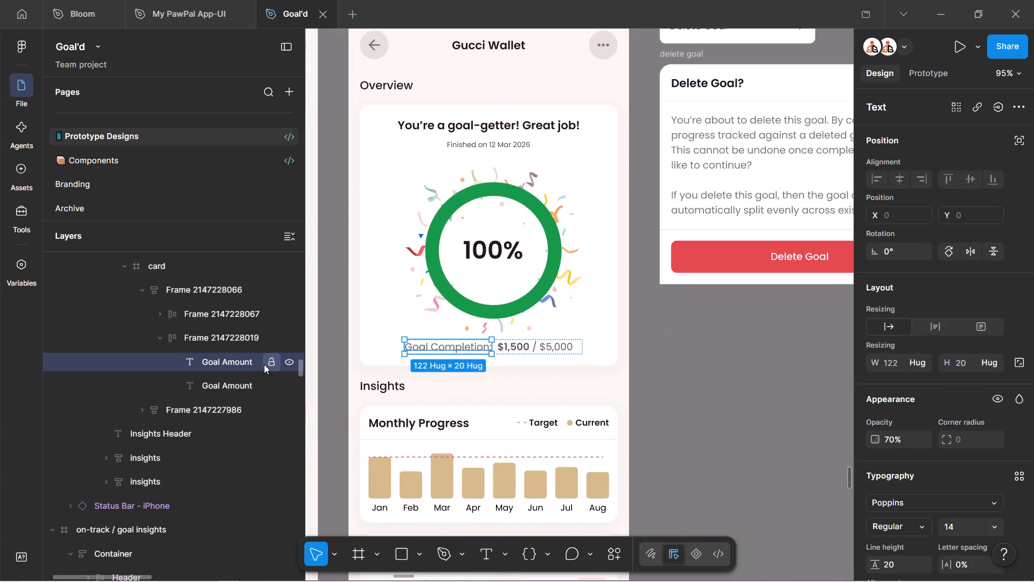
click(216, 383)
ctrl+scroll(659, 308, down, 3)
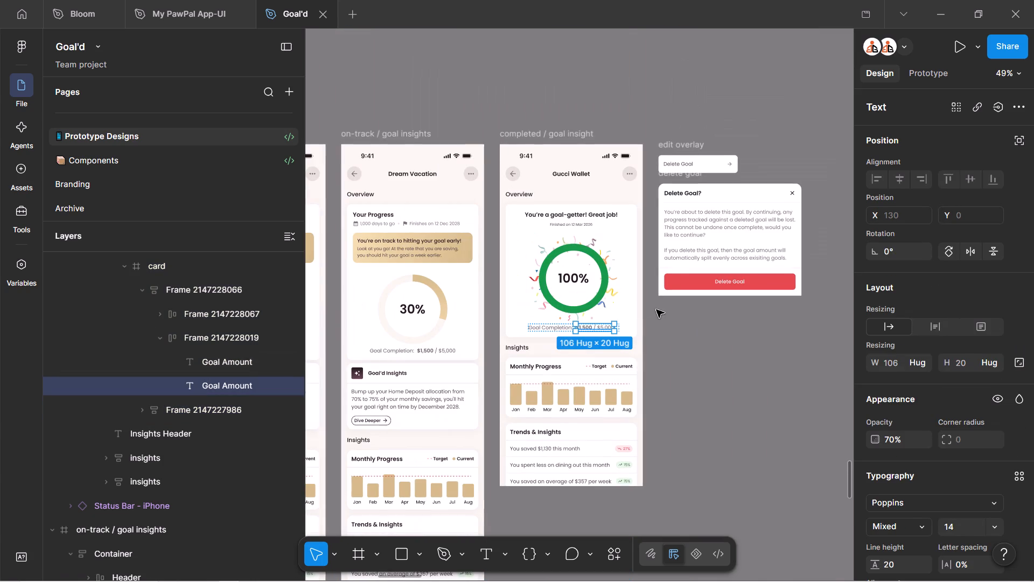
ctrl+scroll(611, 327, up, 3)
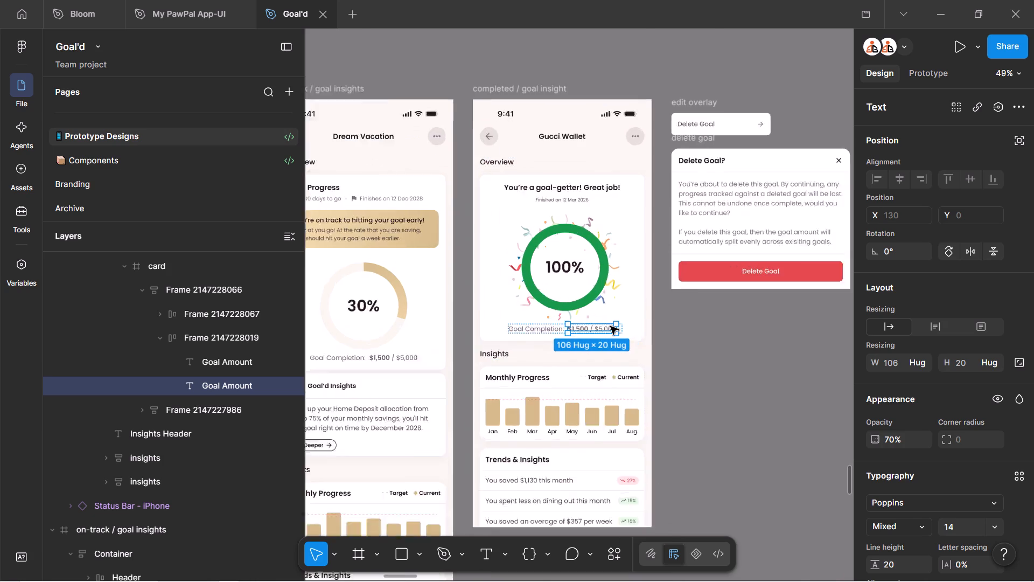
ctrl+scroll(600, 330, up, 3)
ctrl+double_click(589, 331)
drag(588, 332, 646, 332)
text(1,500)
Compare the off-track, on-track and completed goal insights screens side by side with the interface hidden.
key(ctrl+backslash)
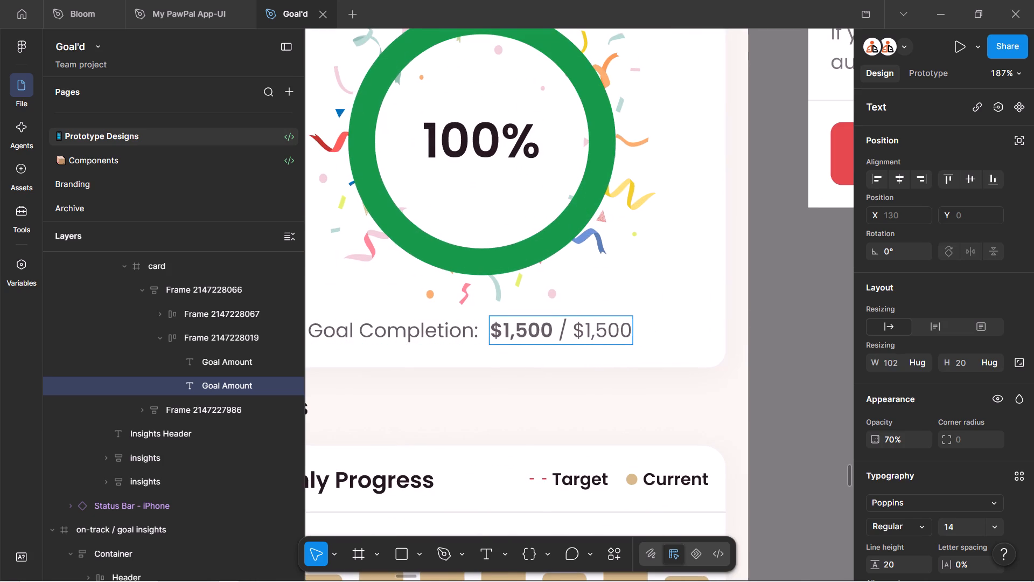
ctrl+scroll(642, 339, down, 2)
double_click(797, 352)
ctrl+scroll(789, 321, down, 2)
key(space)
key(space)
key(space)
key(space)
key(space)
key(space)
drag(795, 314, 794, 341)
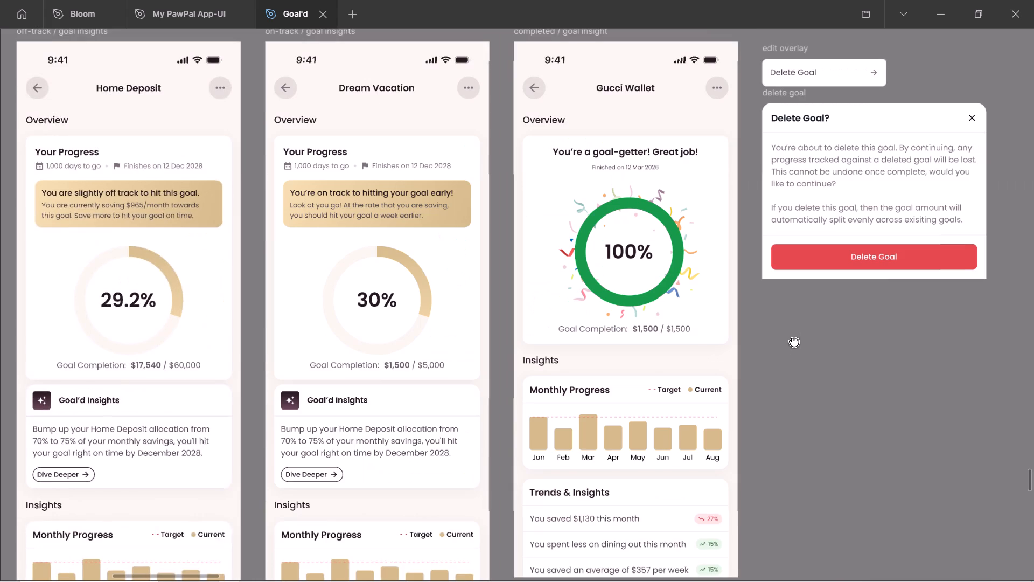
drag(794, 341, 793, 345)
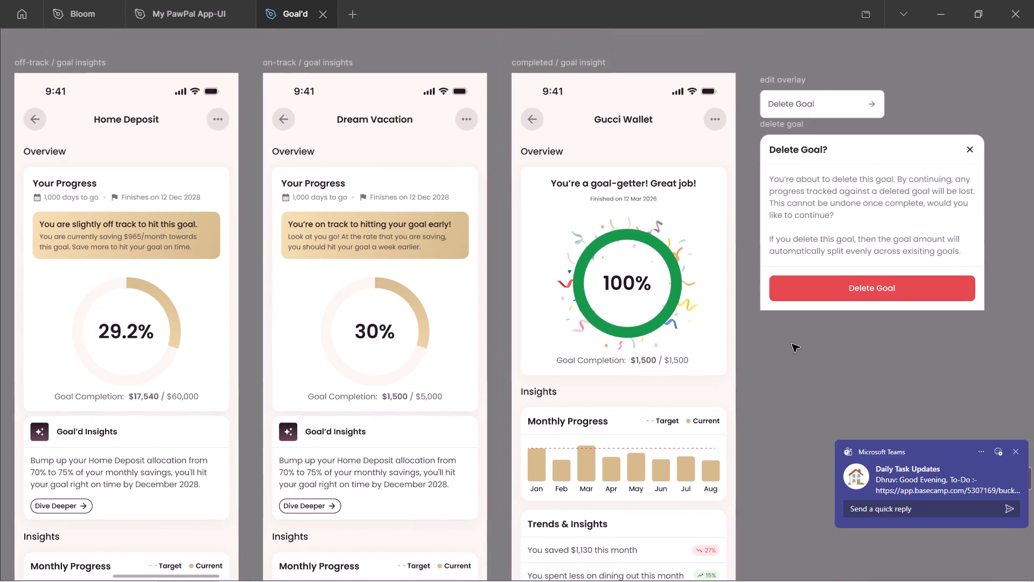
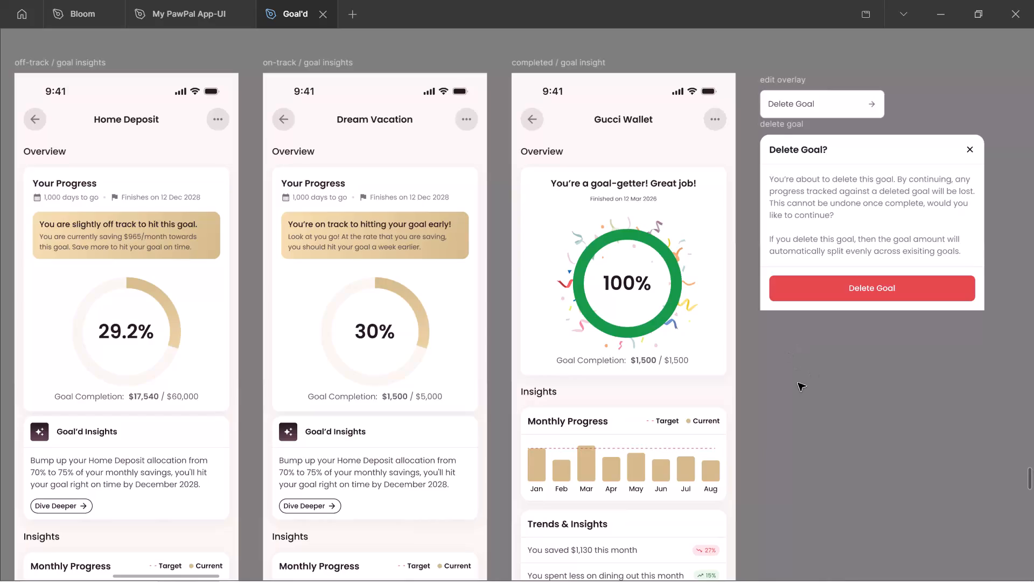
Extend the bottom of the completed / goal insight frame to make it 393 × 1010, fitting the whole Trends & Insights card.
click(798, 383)
ctrl+scroll(795, 347, down, 3)
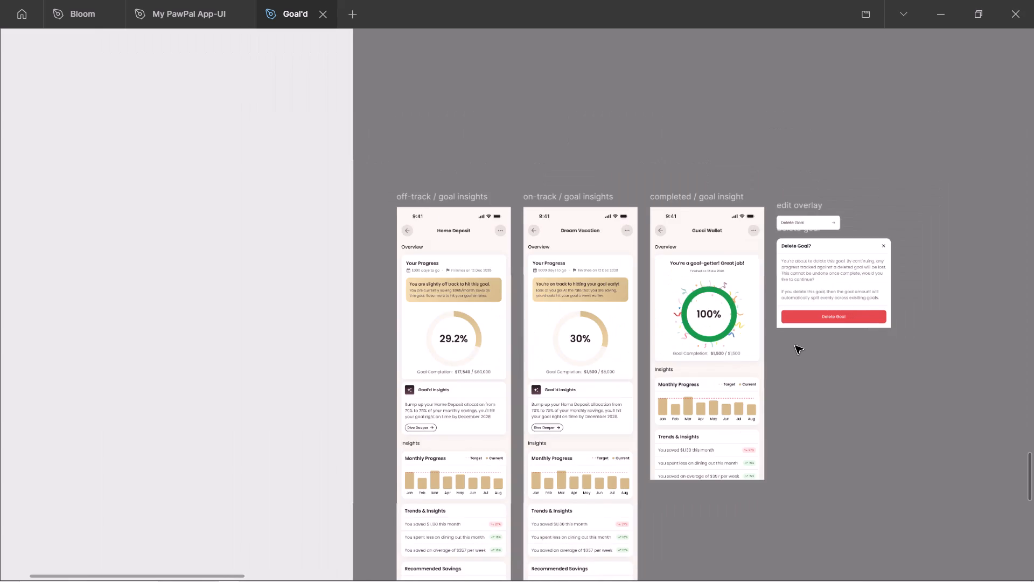
click(697, 197)
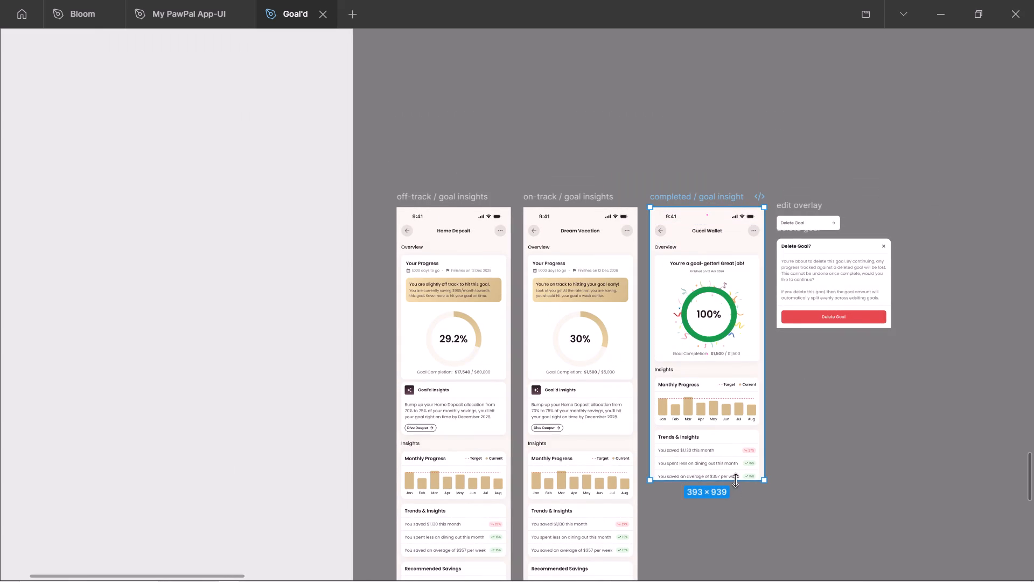
ctrl+drag(736, 480, 740, 501)
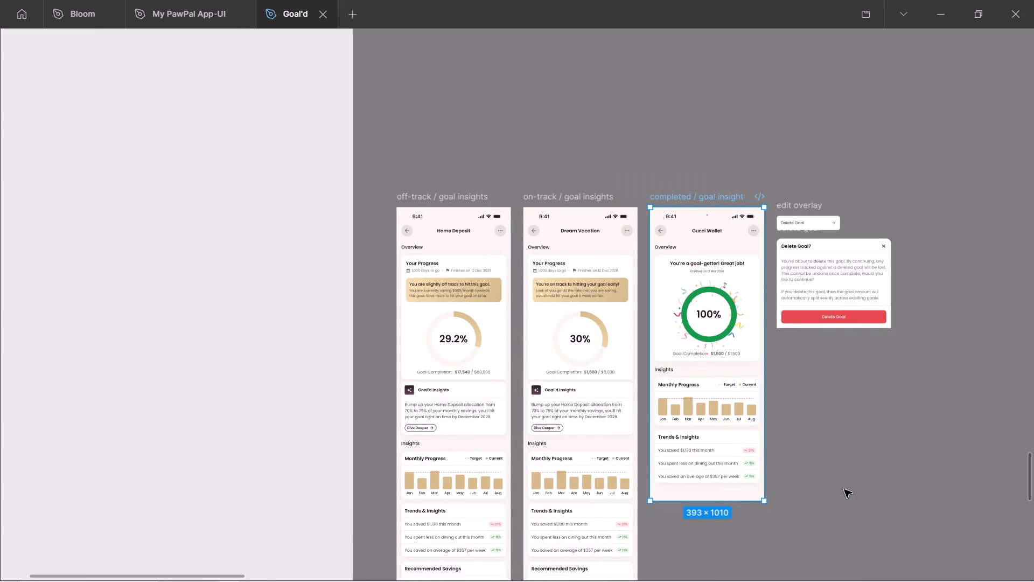
ctrl+click(849, 489)
Examine the Home Deposit, Dream Vacation and Gucci Wallet insights screens up close and within the whole Goals section.
ctrl+scroll(786, 429, down, 4)
ctrl+scroll(786, 429, up, 3)
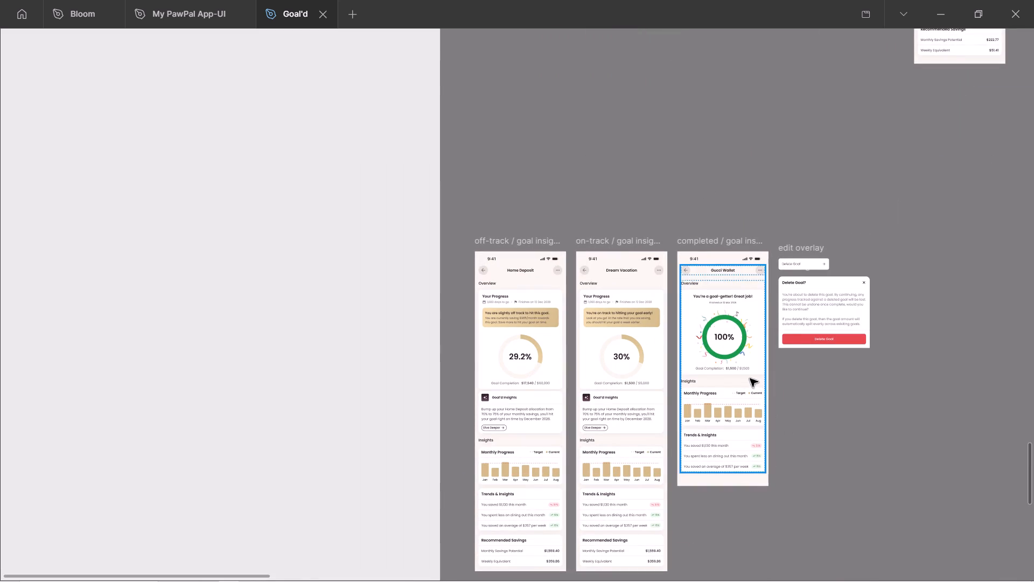
scroll(750, 379, up, 3)
scroll(746, 424, down, 4)
ctrl+scroll(703, 338, up, 3)
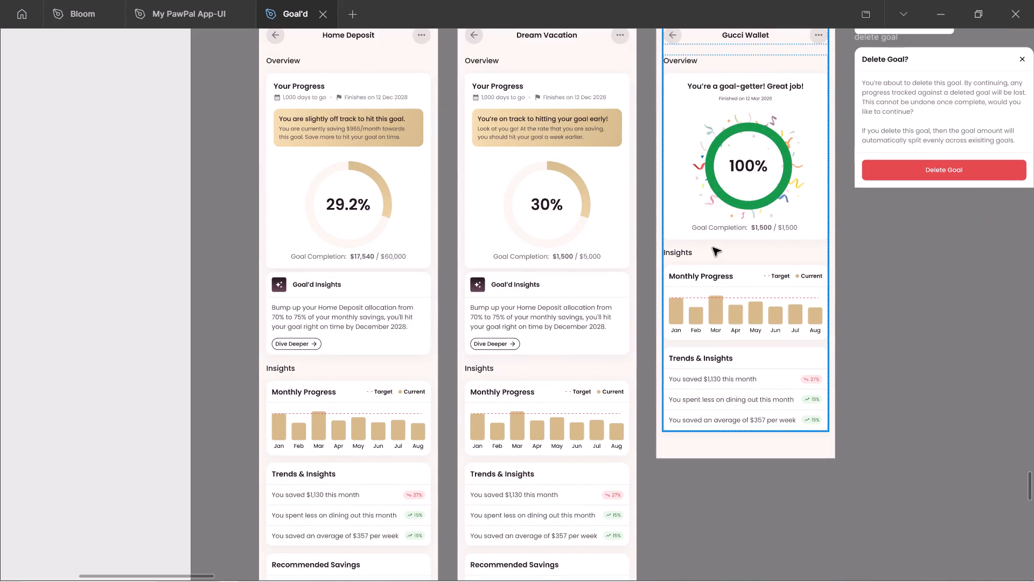
ctrl+scroll(695, 223, down, 9)
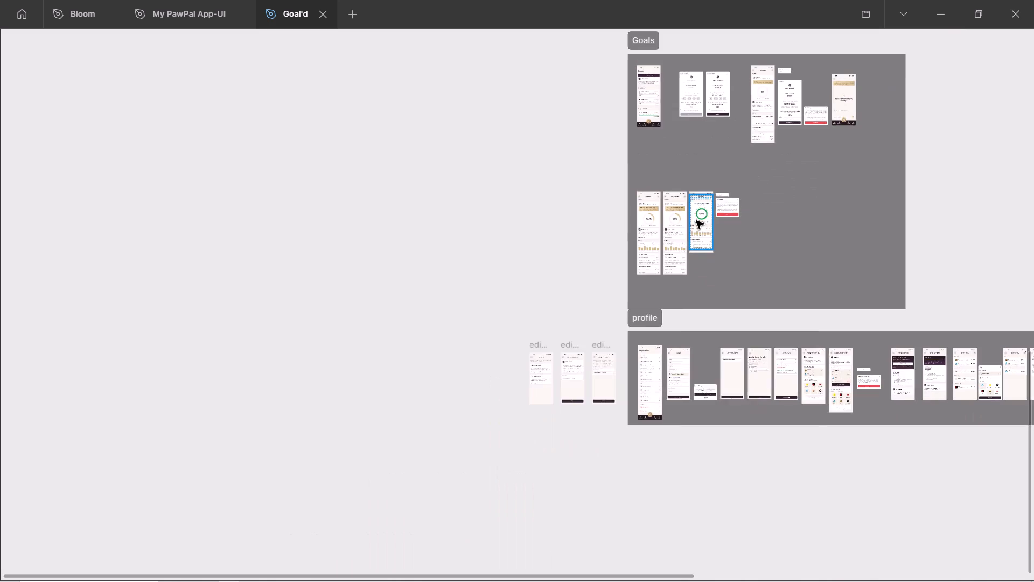
Switch to the App Design Changes to-do in Chrome and read the end of the client's feedback, including the screens still requested.
key(alt+Tab)
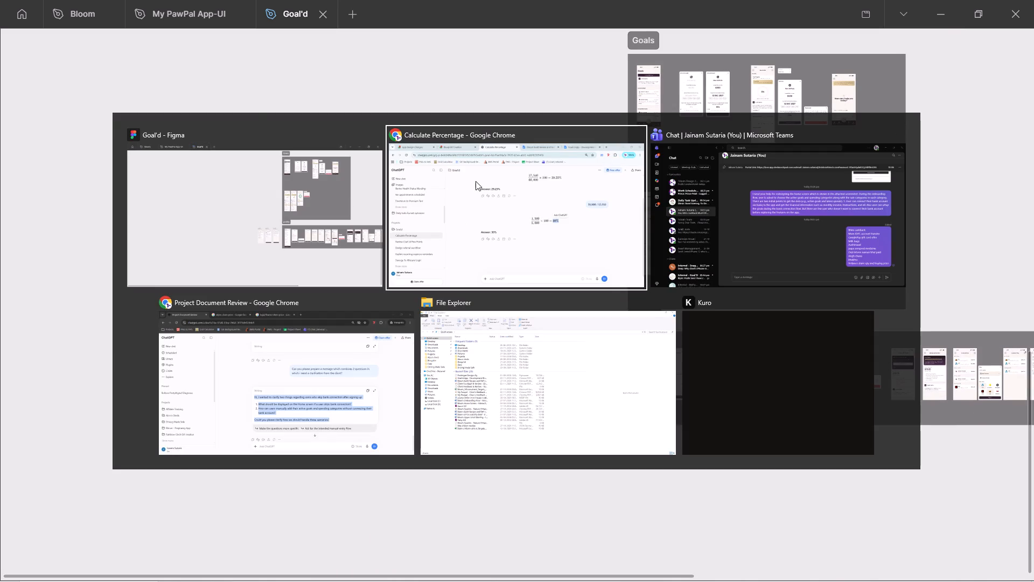
click(122, 0)
scroll(523, 334, down, 11)
scroll(350, 294, up, 4)
scroll(351, 296, down, 1)
scroll(351, 296, up, 2)
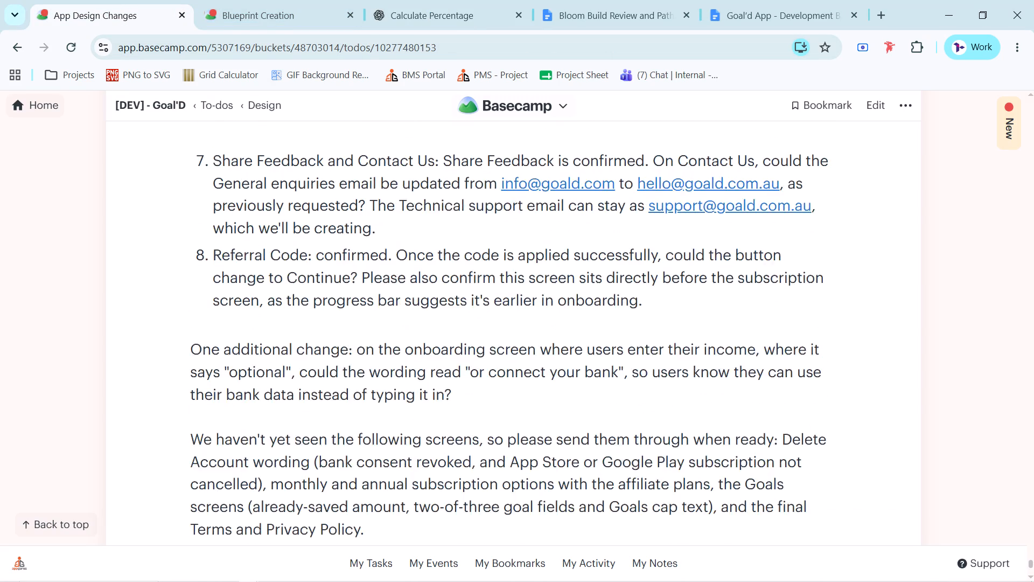
scroll(353, 297, down, 3)
scroll(409, 314, up, 3)
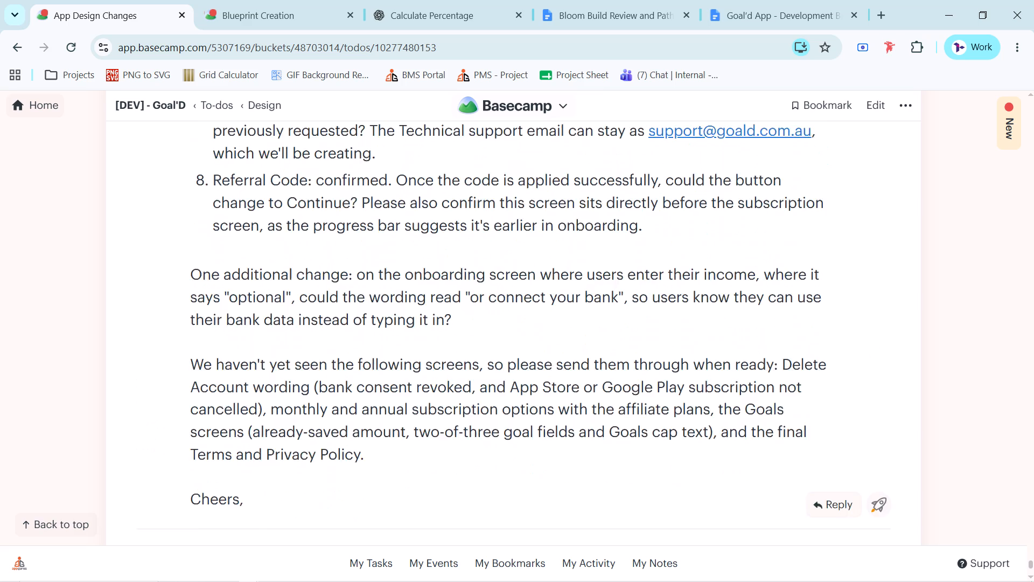
scroll(410, 315, up, 5)
scroll(409, 320, down, 1)
Copy the text of the UI/UX designer's Oct 26 Basecamp update, from "Hello Sir" through "Screenshots:".
scroll(409, 320, up, 19)
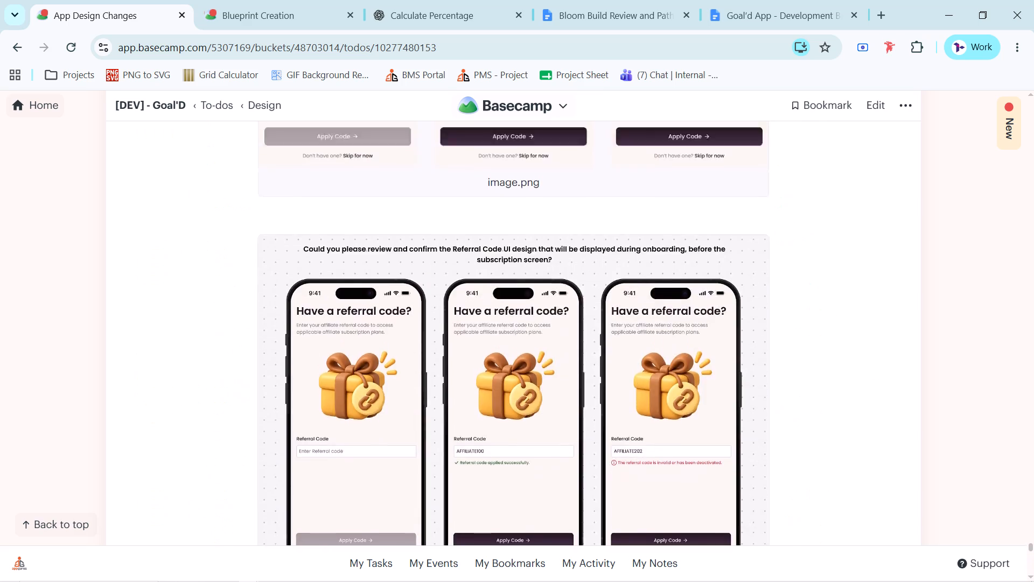
scroll(409, 320, up, 20)
scroll(409, 320, up, 6)
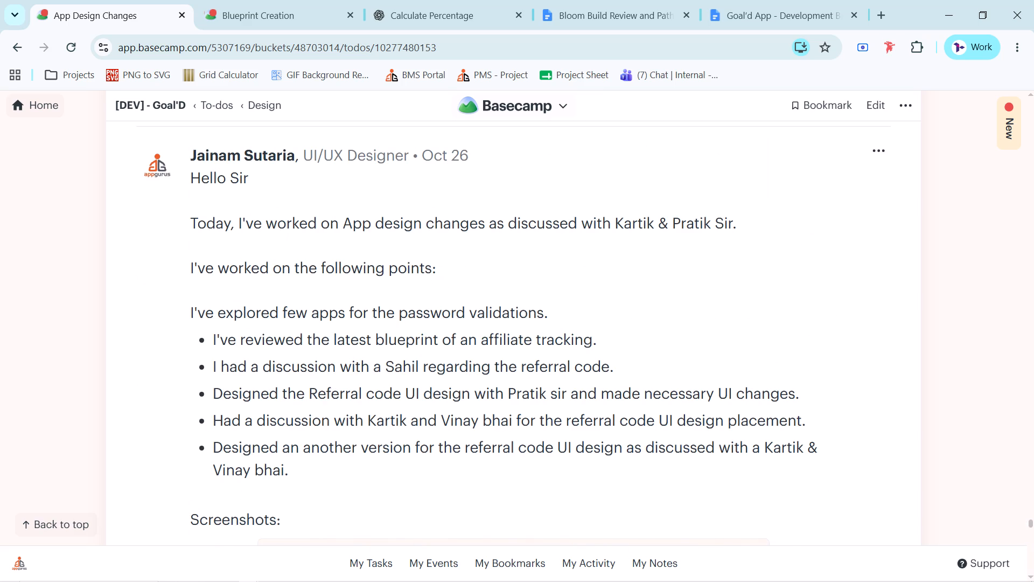
drag(322, 521, 189, 178)
key(ctrl+c)
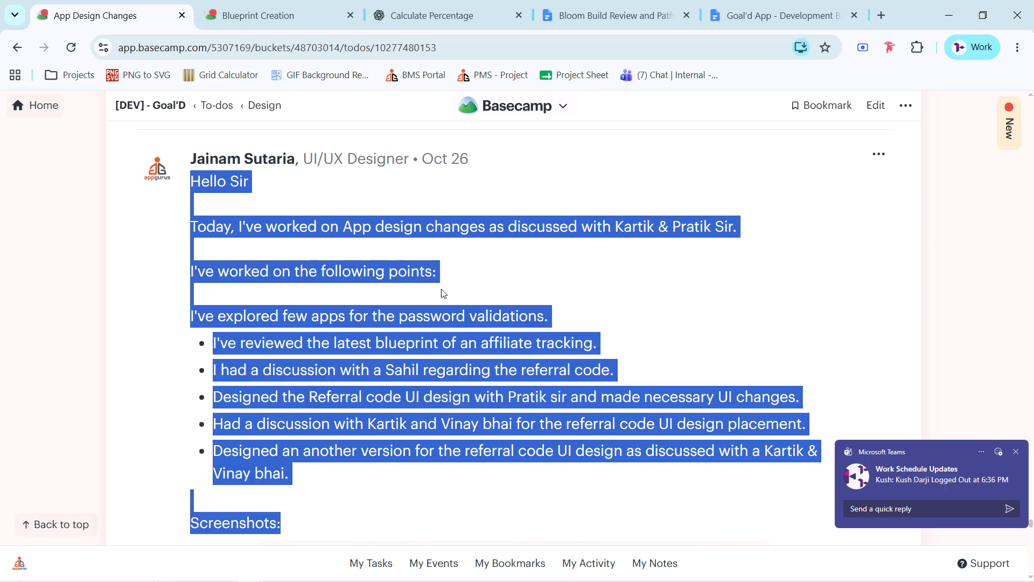
Look through the Basecamp thread down to the attached Client Feedback & Review PDF of 3 Nov 2026.
scroll(821, 306, down, 13)
middle_click(876, 361)
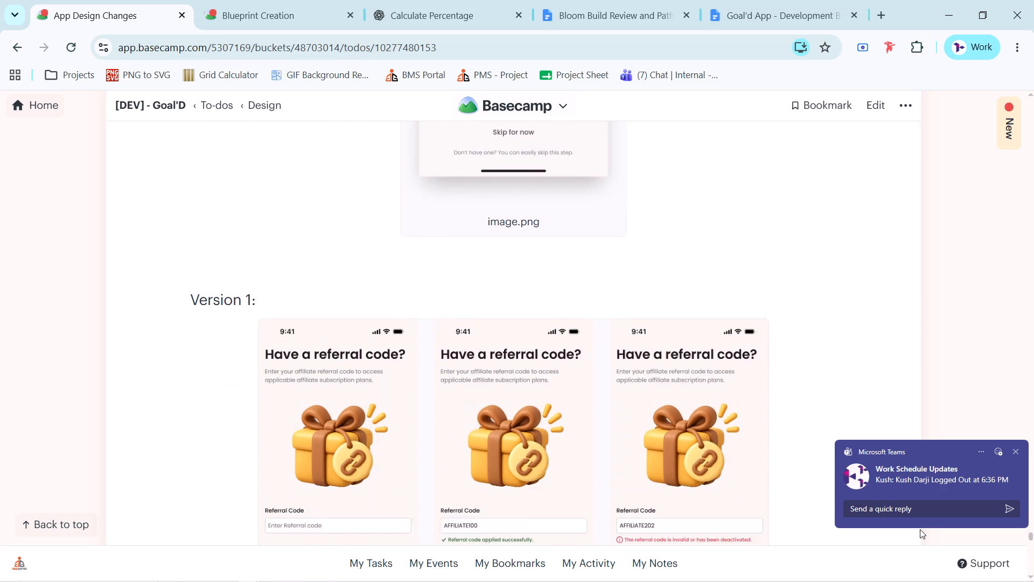
scroll(966, 385, up, 1)
middle_click(966, 385)
middle_click(966, 384)
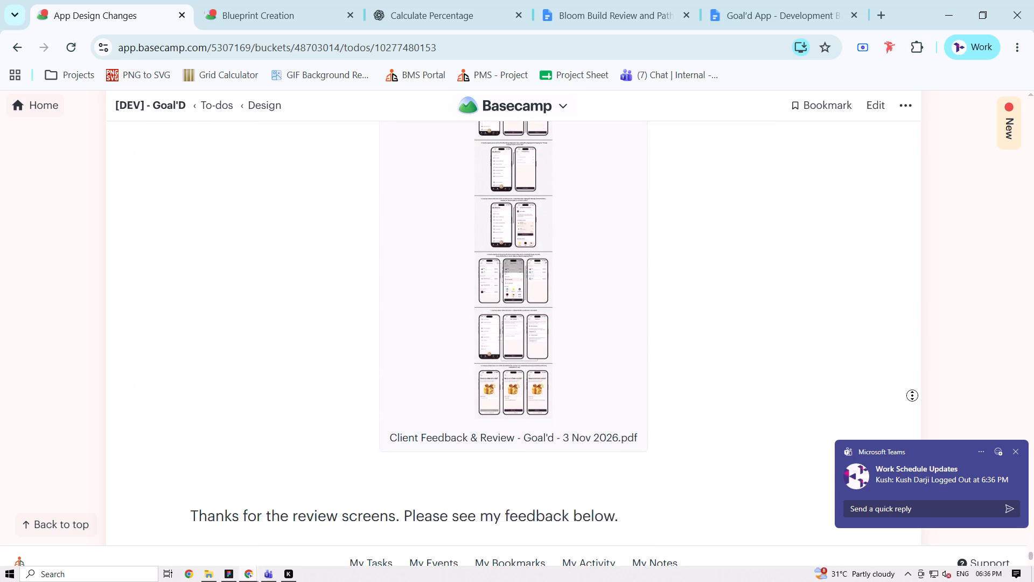
middle_click(912, 389)
scroll(912, 389, up, 1)
key(alt+Tab)
key(alt+Tab)
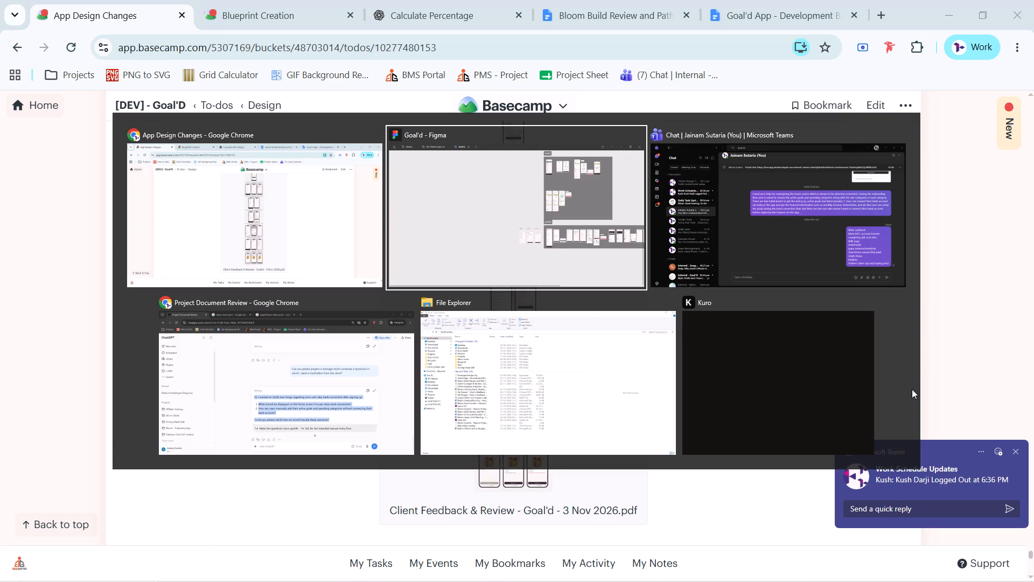
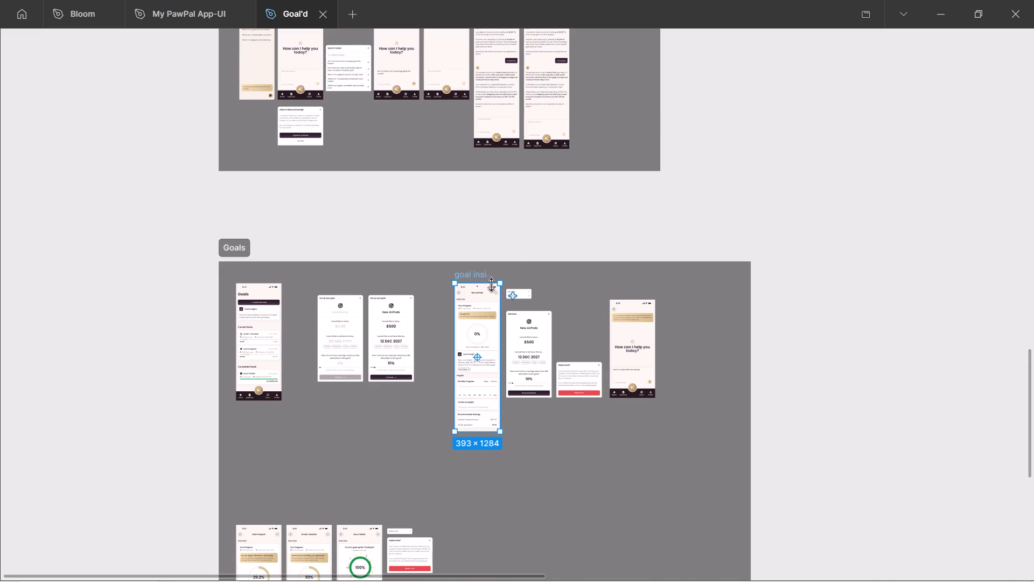
key(alt+Tab)
key(ctrl+v)
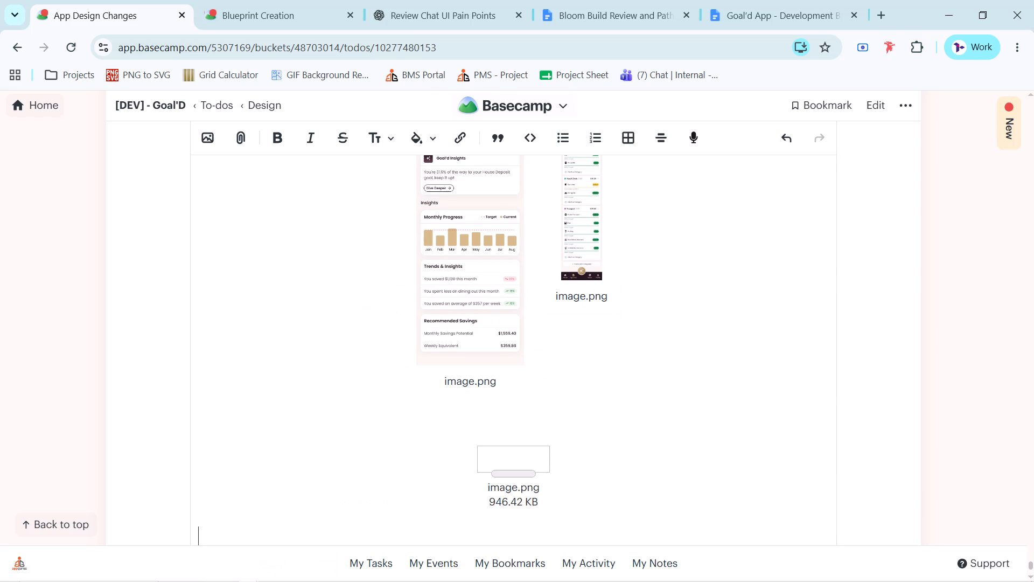
Switch to Figma and copy the off-track, on-track and completed goal insights frames in the Goals section together as one PNG.
key(alt+Tab)
scroll(543, 277, down, 4)
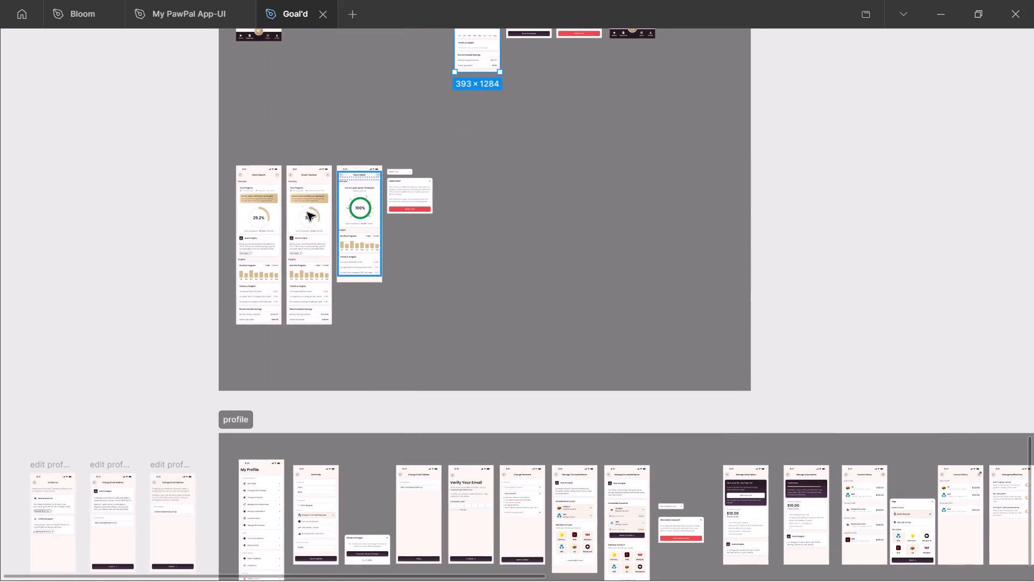
ctrl+scroll(236, 184, up, 3)
click(257, 138)
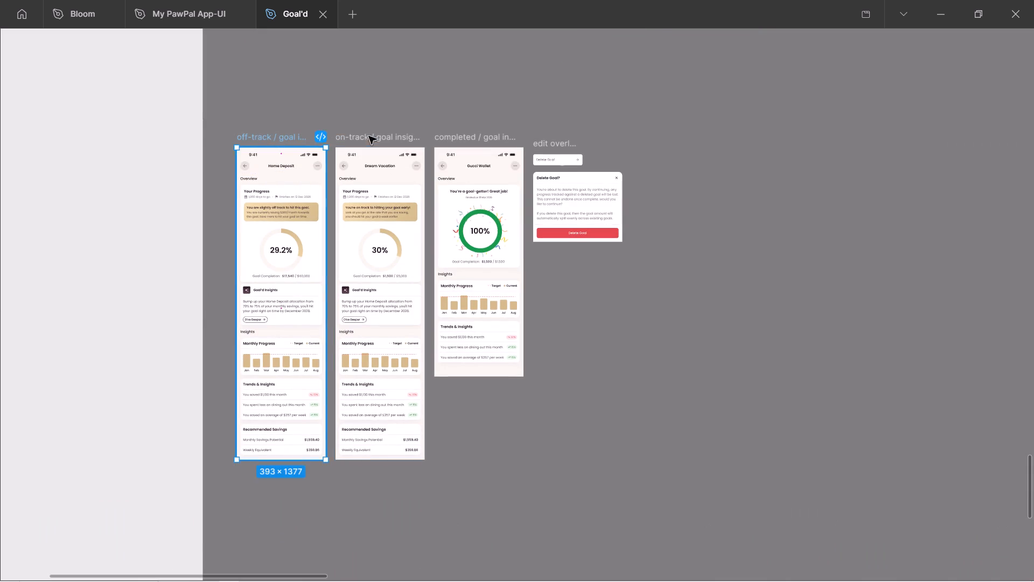
shift+click(381, 132)
shift+click(464, 139)
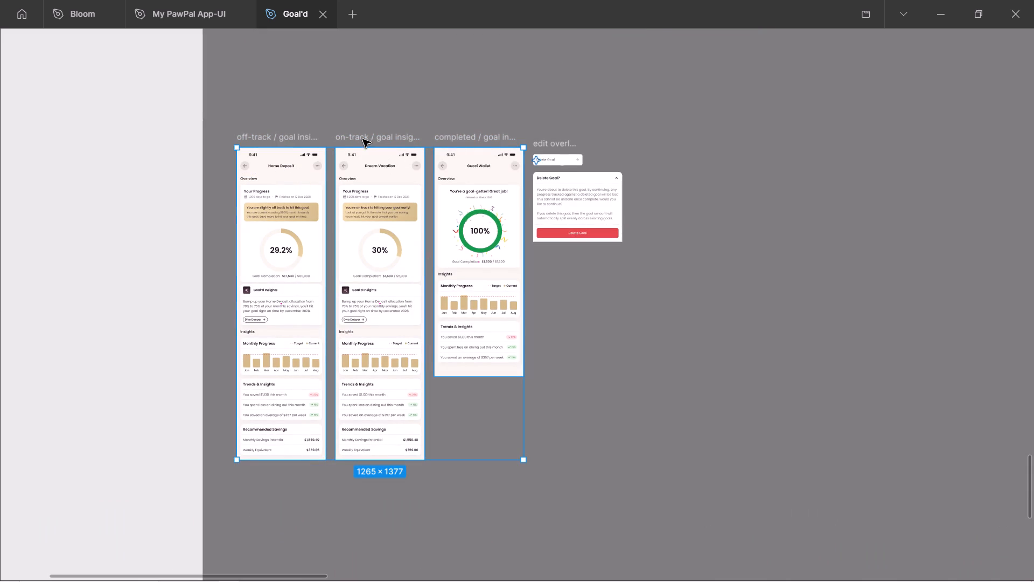
click(363, 140)
shift+click(286, 137)
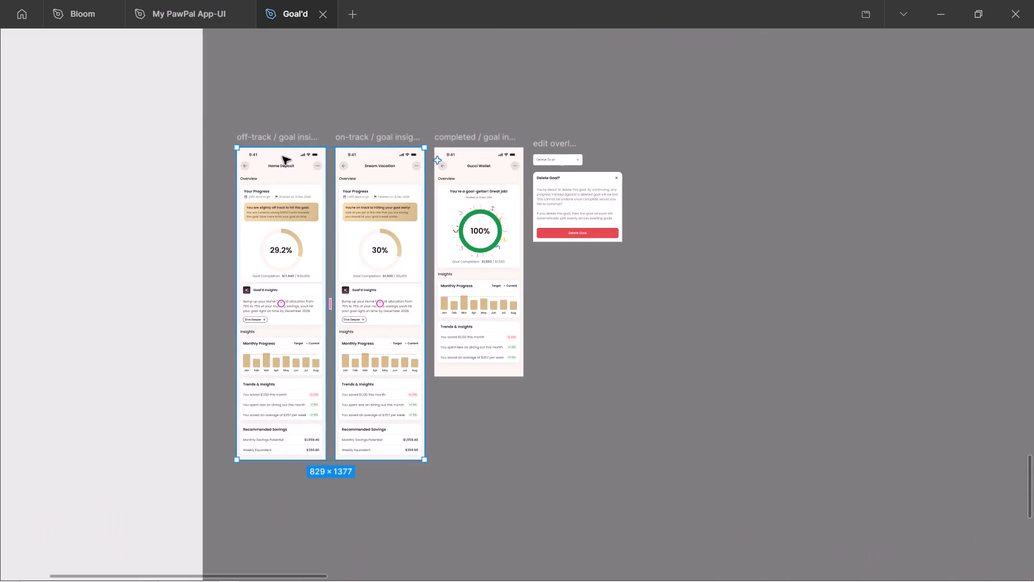
click(286, 137)
click(154, 132)
drag(213, 119, 401, 440)
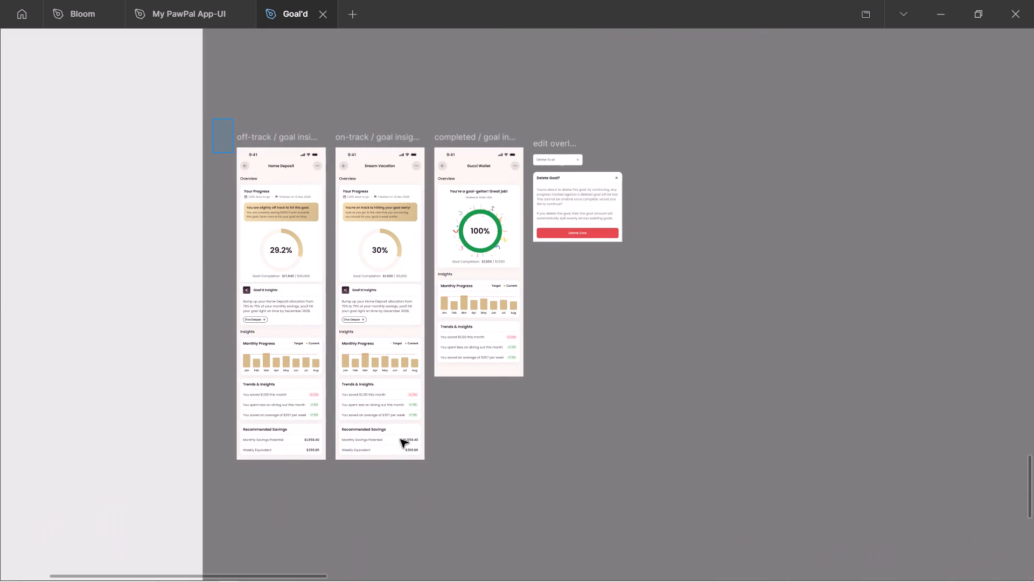
drag(401, 440, 530, 475)
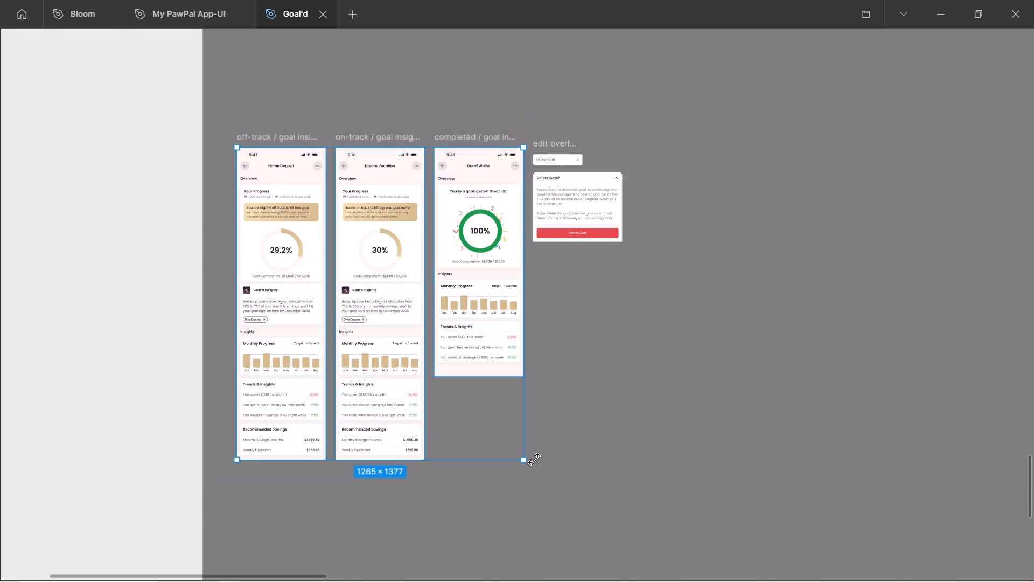
key(ctrl+shift+c)
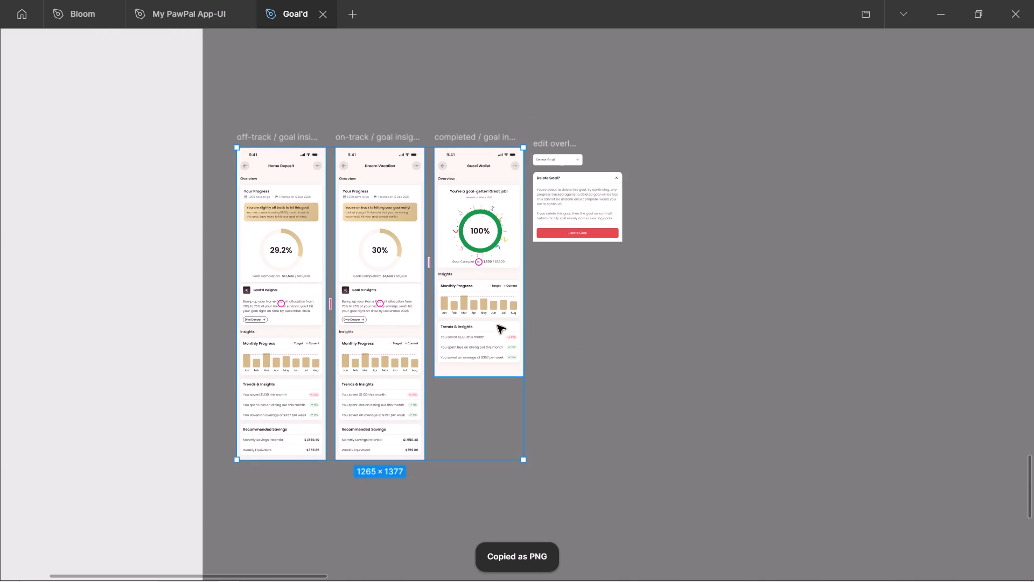
Switch to Basecamp and paste the three-screen goal insights image after the expenses image in the comment, followed by blank lines.
key(alt+Tab)
scroll(540, 371, down, 4)
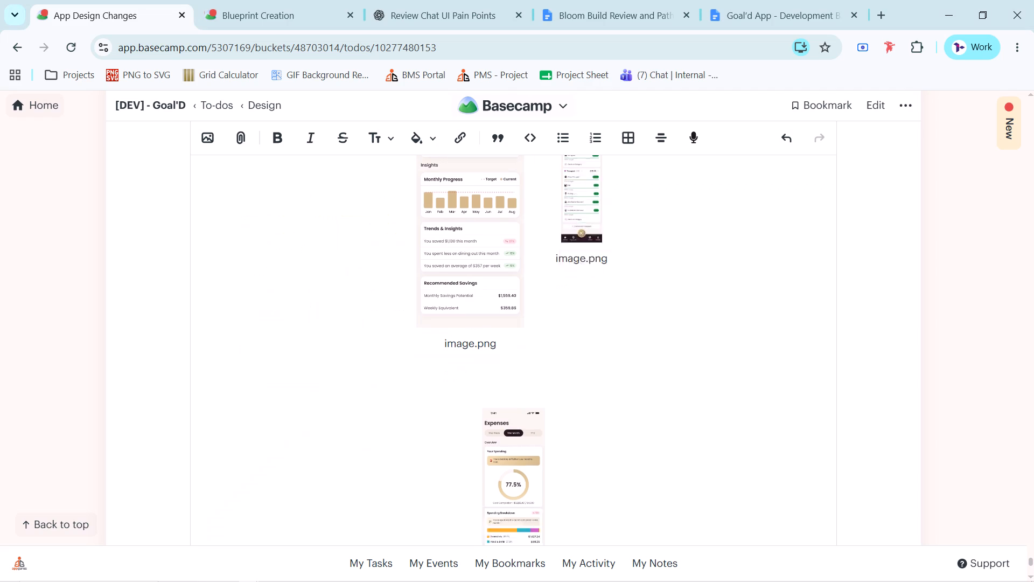
scroll(588, 435, down, 5)
scroll(607, 397, up, 2)
click(607, 396)
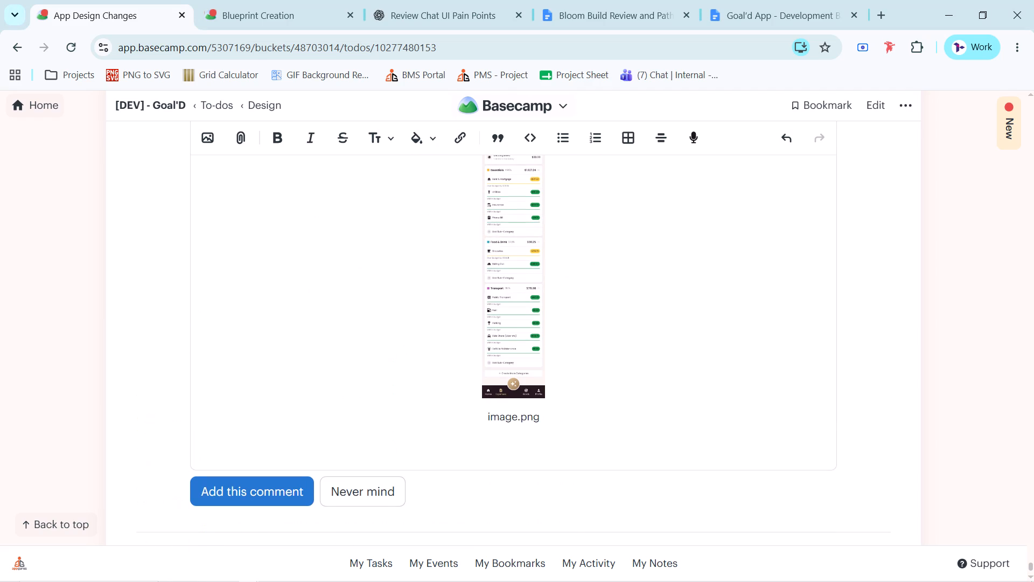
key(ctrl+v)
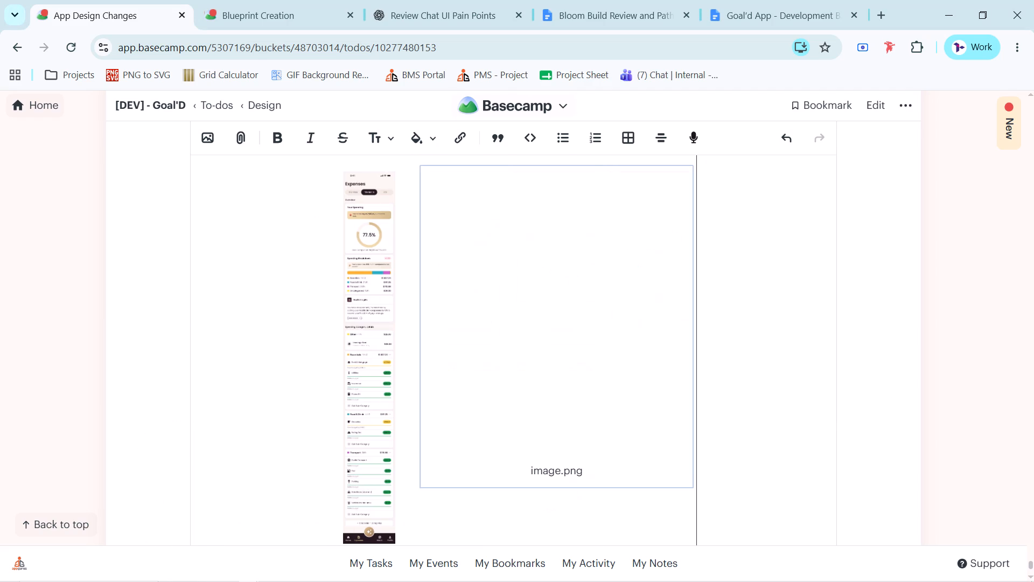
key(Return)
key(Return)
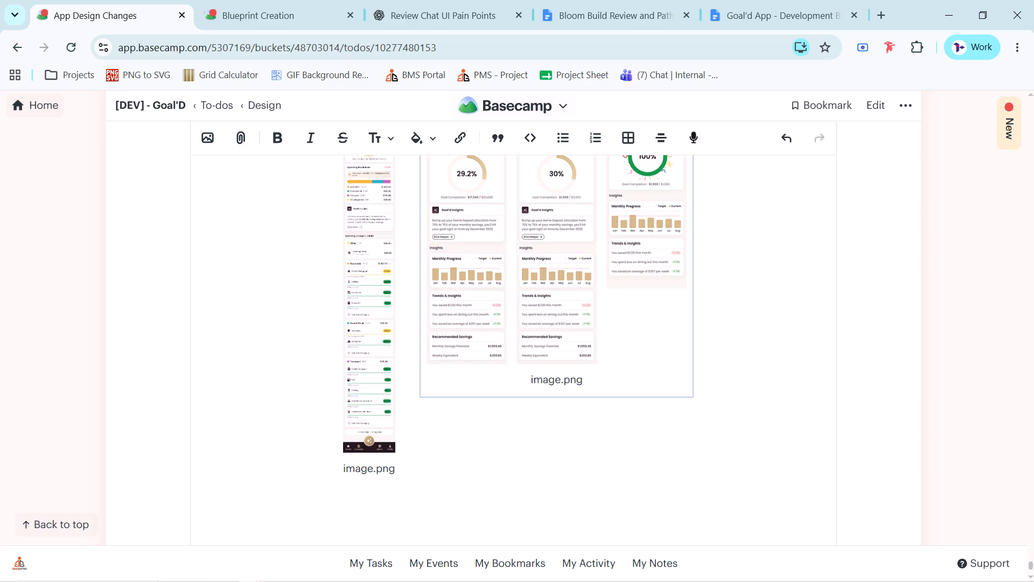
Look through Figma's Goals, profile, onboarding, Home and Expenses sections for other screens to include in the reply.
key(alt+Tab)
ctrl+scroll(486, 322, down, 5)
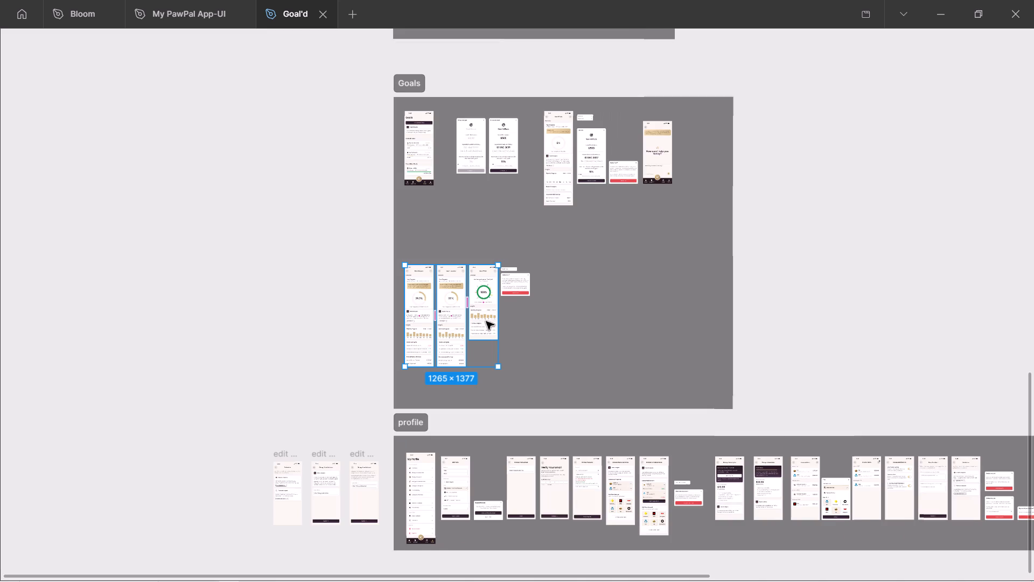
click(328, 316)
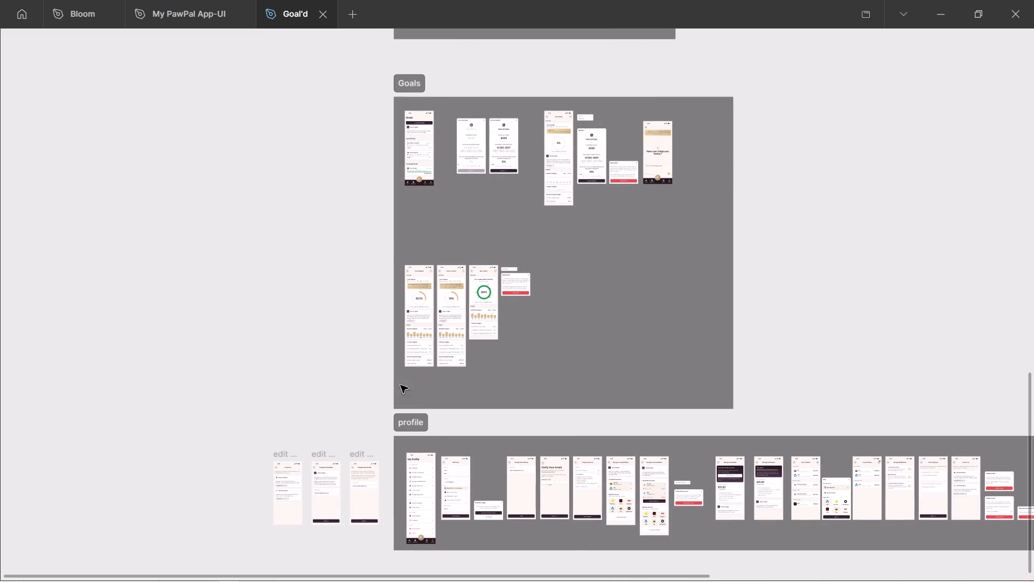
ctrl+scroll(523, 508, up, 5)
shift+scroll(506, 482, down, 4)
ctrl+scroll(329, 426, up, 5)
ctrl+scroll(388, 426, down, 9)
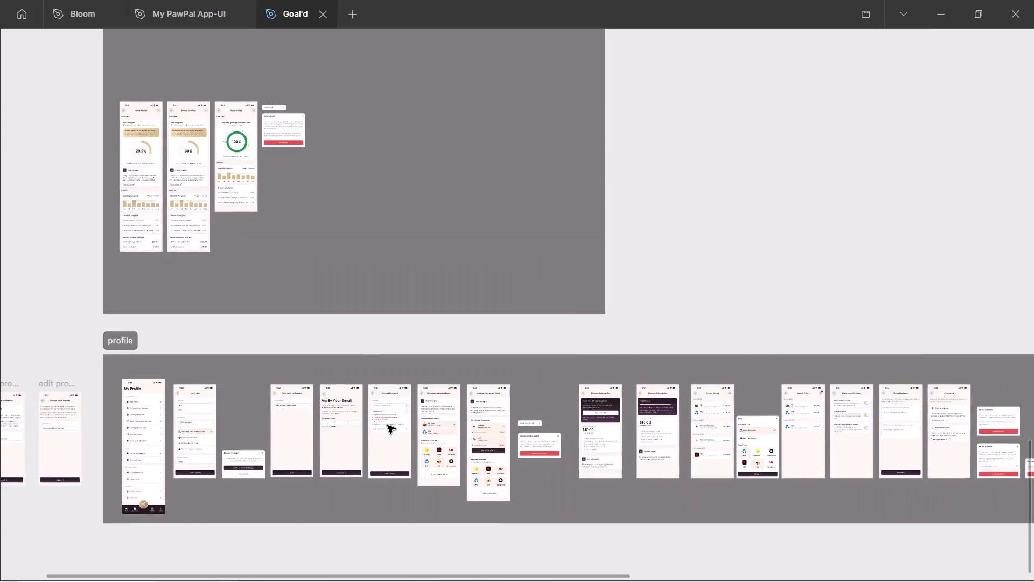
shift+scroll(388, 426, down, 4)
ctrl+scroll(331, 441, up, 5)
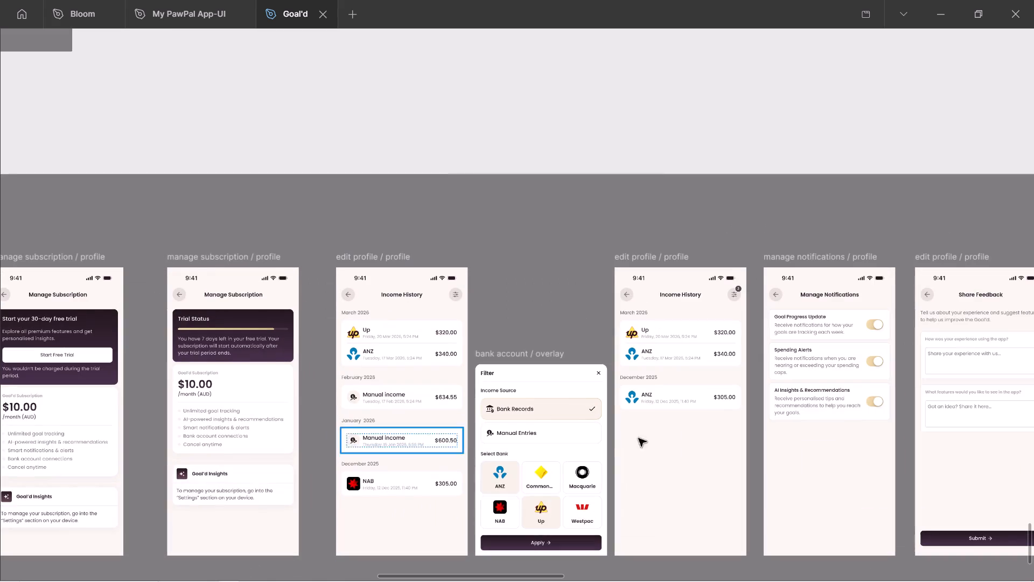
ctrl+scroll(676, 436, down, 15)
scroll(675, 436, up, 6)
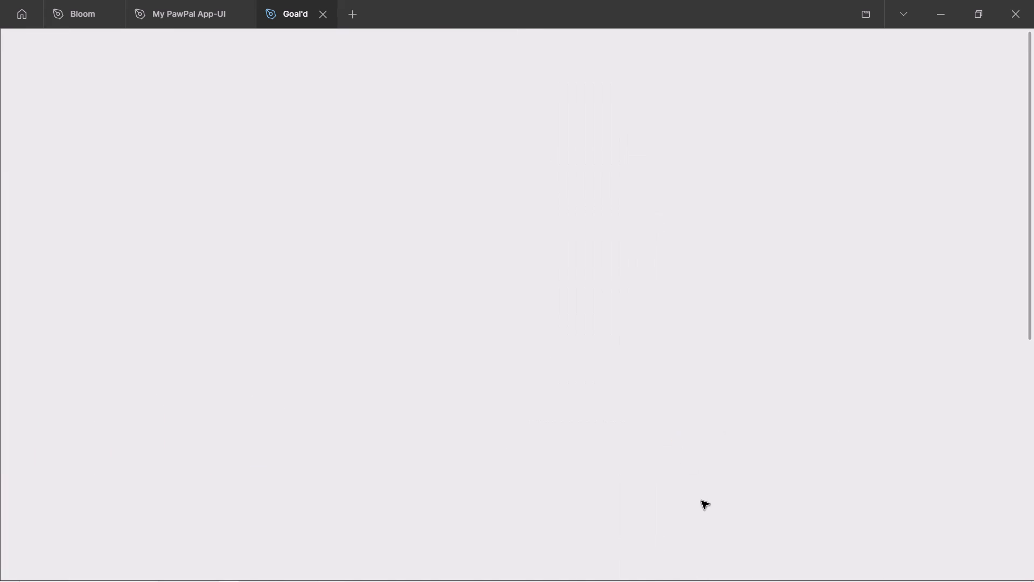
scroll(702, 502, down, 2)
ctrl+scroll(702, 487, up, 7)
ctrl+scroll(586, 375, up, 4)
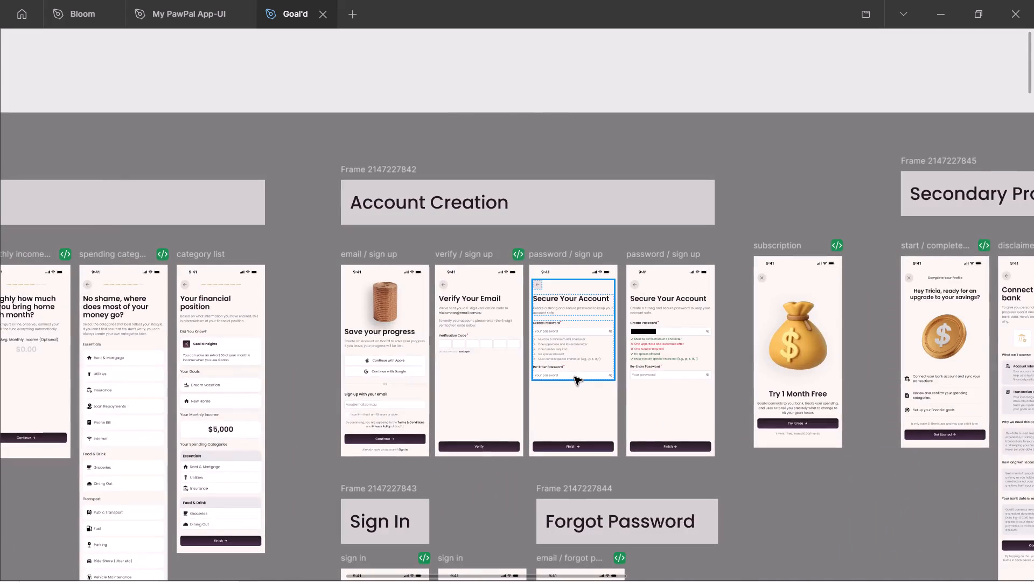
scroll(571, 378, down, 2)
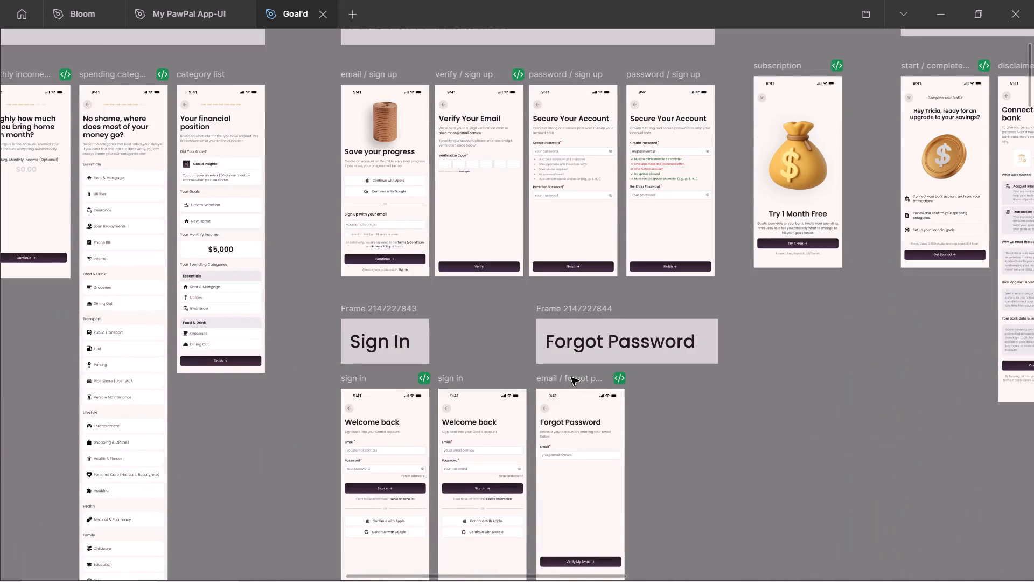
ctrl+scroll(571, 378, down, 1)
shift+scroll(571, 378, up, 2)
ctrl+scroll(350, 357, down, 2)
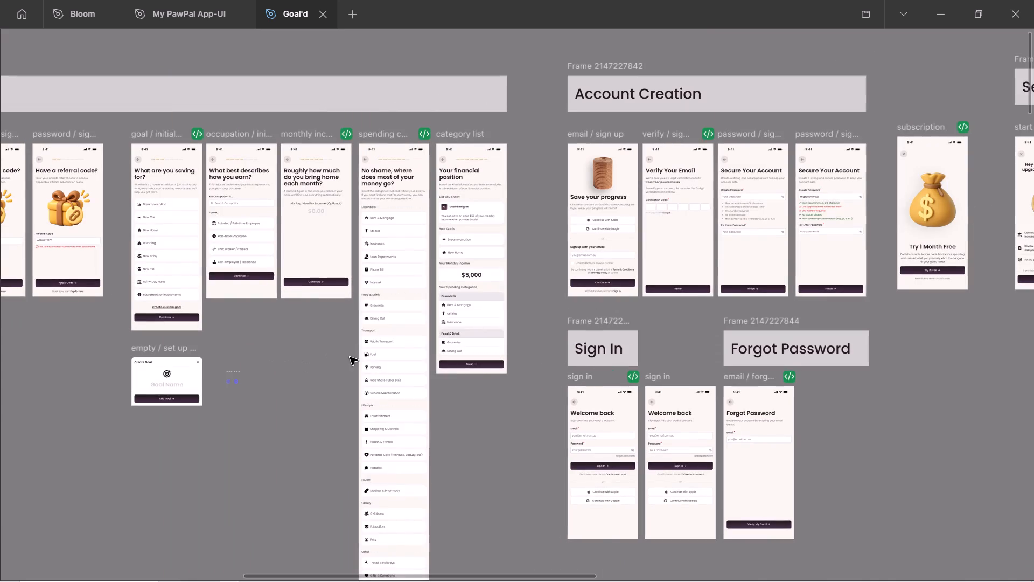
scroll(380, 402, down, 3)
ctrl+scroll(368, 297, up, 6)
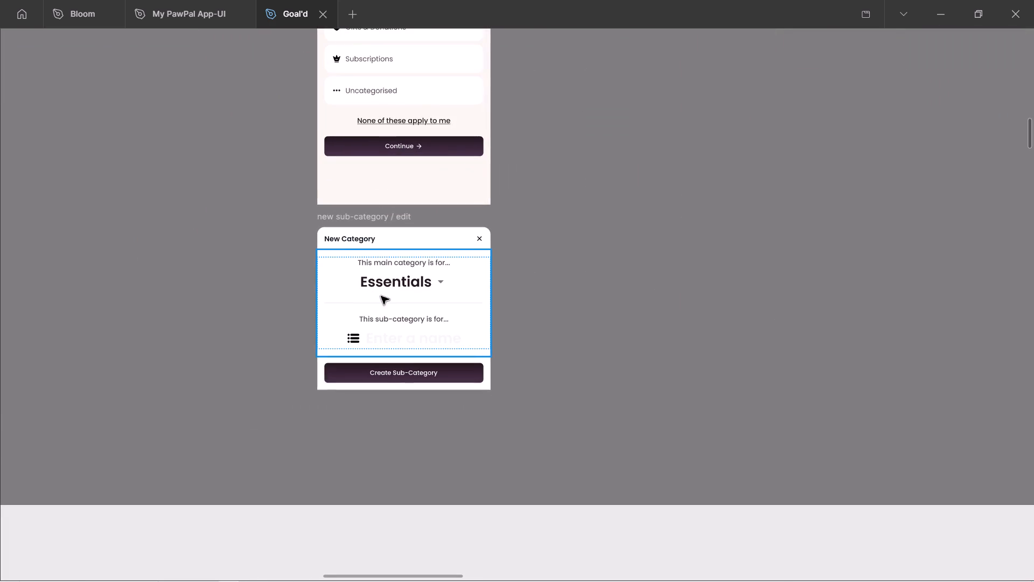
ctrl+scroll(504, 359, down, 9)
scroll(458, 414, down, 4)
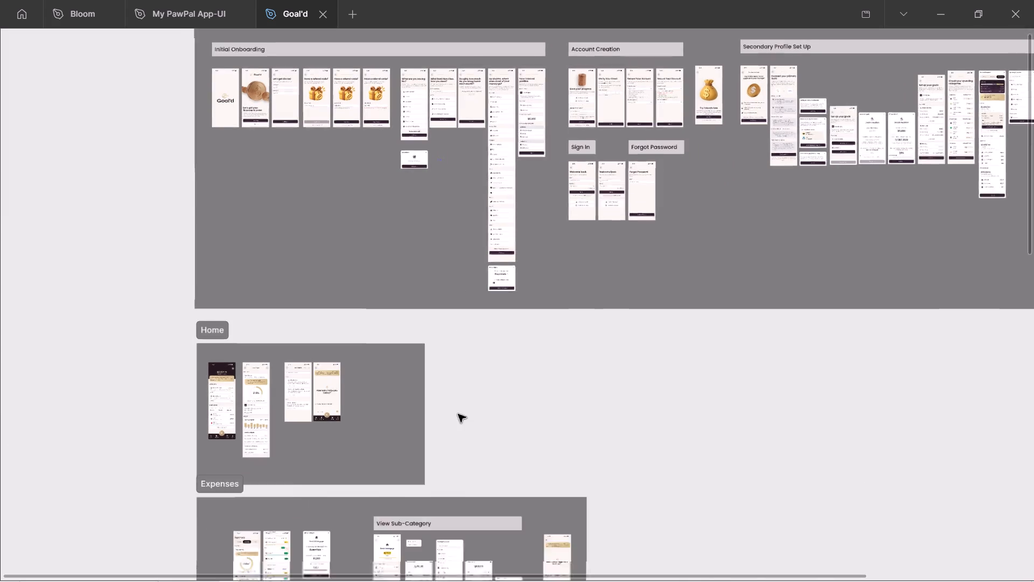
scroll(168, 371, up, 6)
scroll(333, 365, down, 6)
Switch to Basecamp and copy the Oct 26 progress update's text from "Hello Sir" through "Screenshots:" in the to-do's earlier comments.
key(alt+Tab)
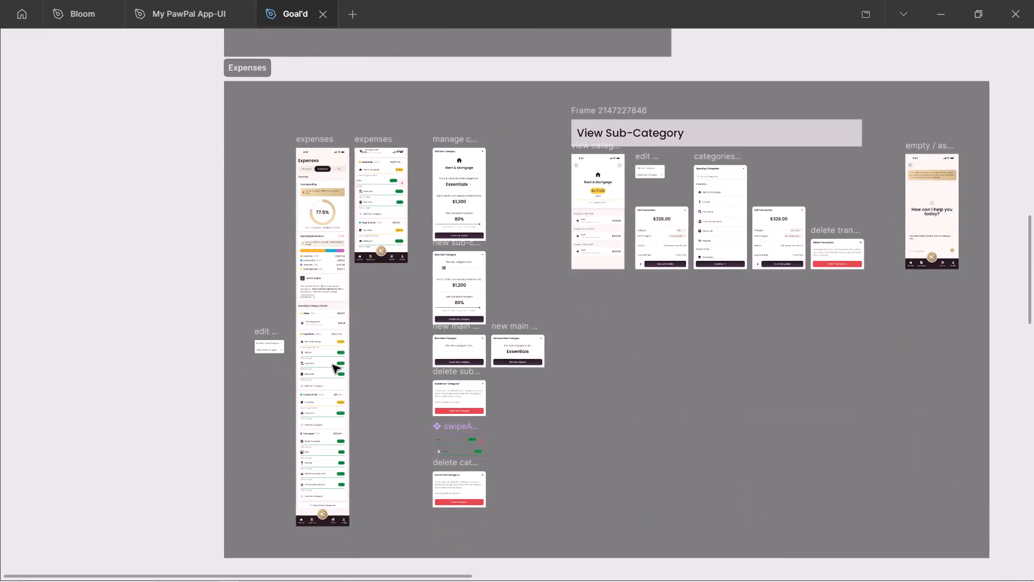
scroll(504, 399, up, 13)
scroll(506, 404, down, 1)
scroll(506, 404, up, 8)
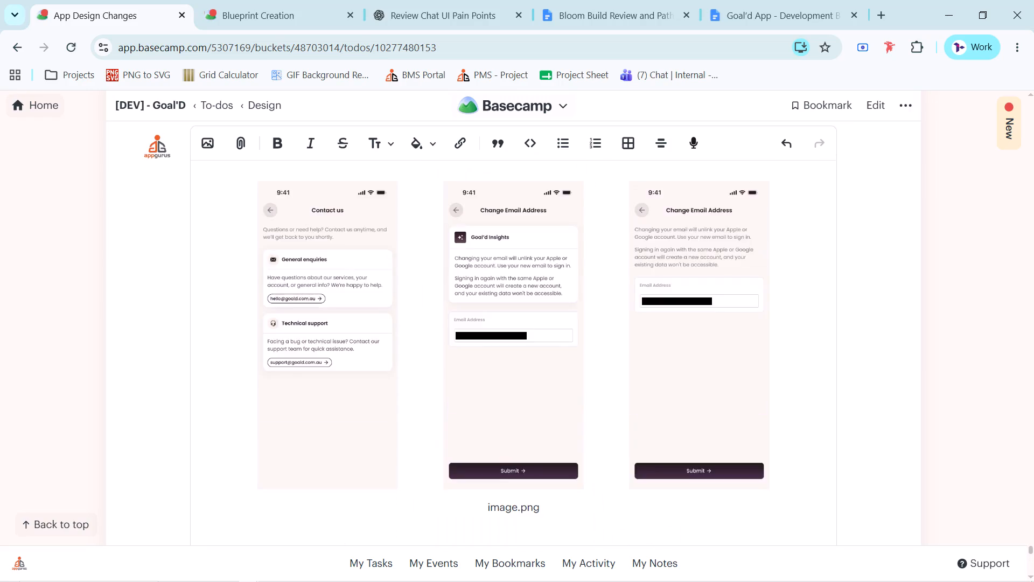
scroll(507, 405, up, 5)
scroll(333, 446, down, 3)
scroll(334, 383, up, 5)
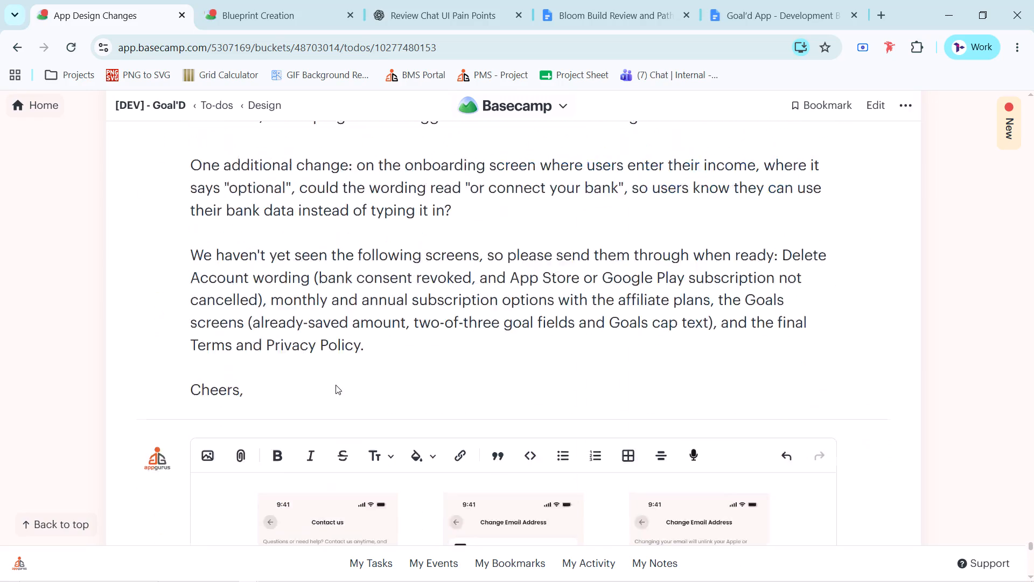
scroll(336, 386, down, 3)
scroll(337, 386, up, 20)
scroll(337, 386, up, 3)
scroll(355, 388, down, 6)
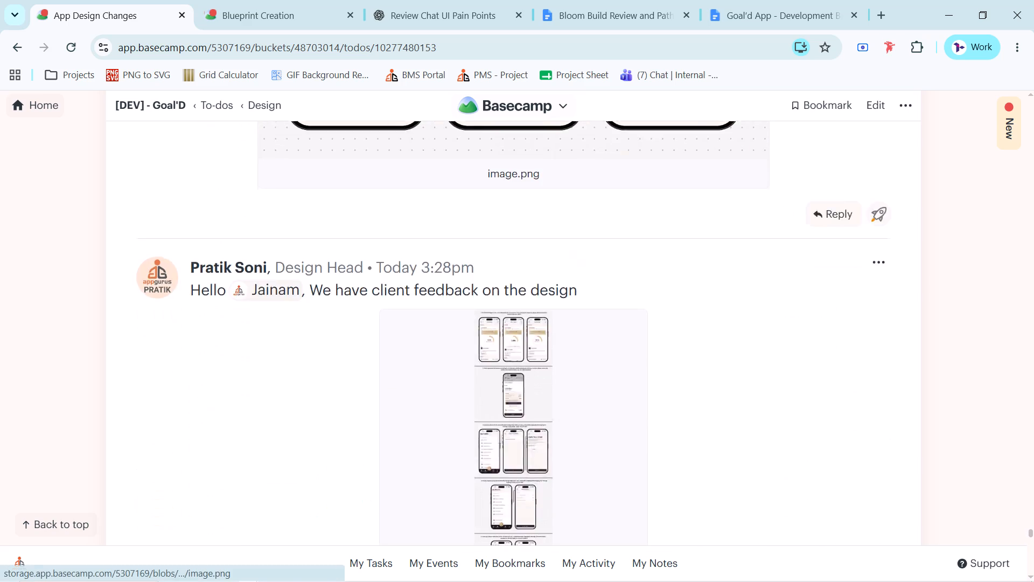
scroll(358, 388, up, 20)
scroll(363, 388, up, 12)
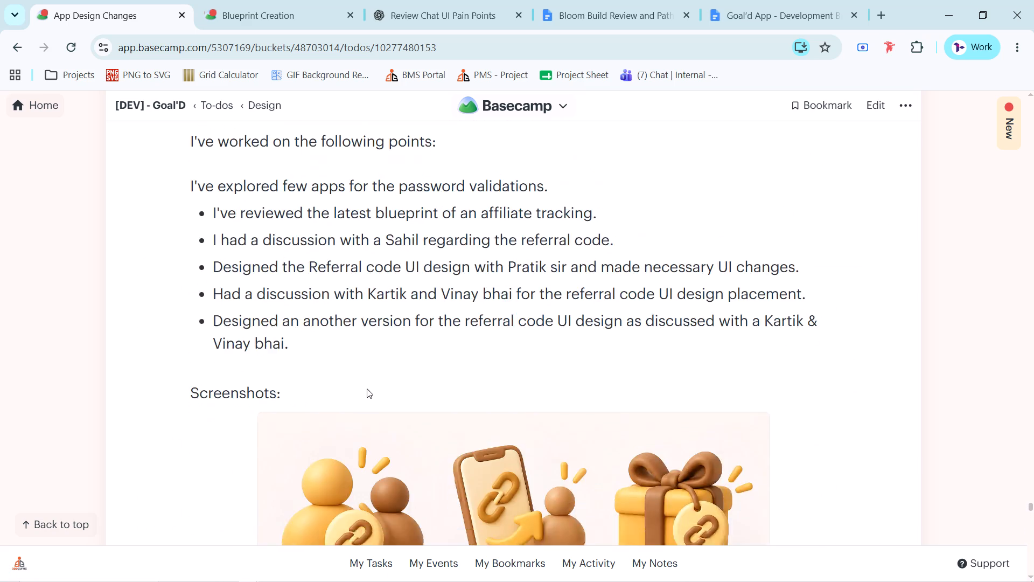
scroll(367, 389, up, 6)
scroll(367, 389, down, 4)
drag(292, 479, 274, 387)
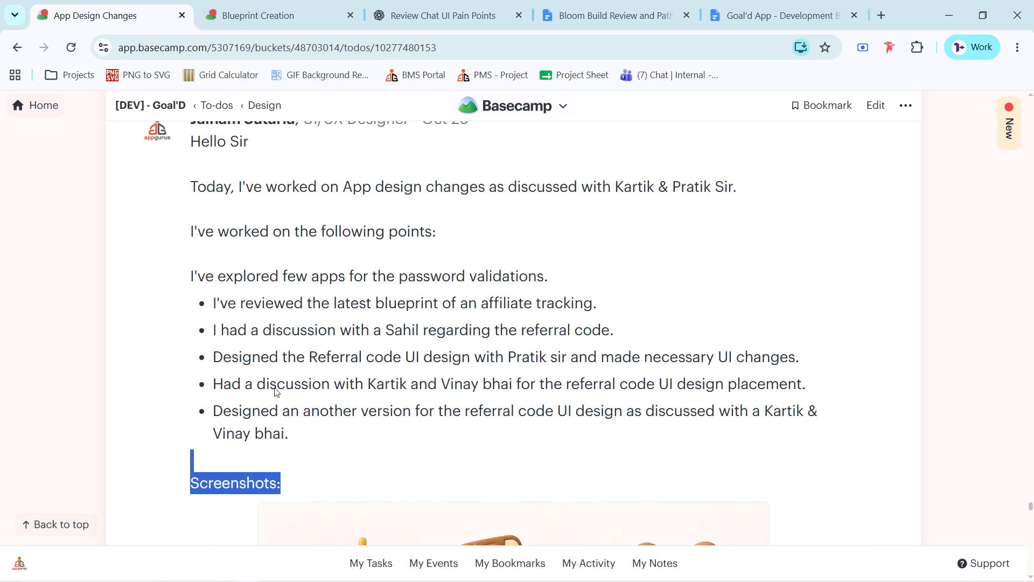
drag(274, 387, 185, 297)
key(ctrl+c)
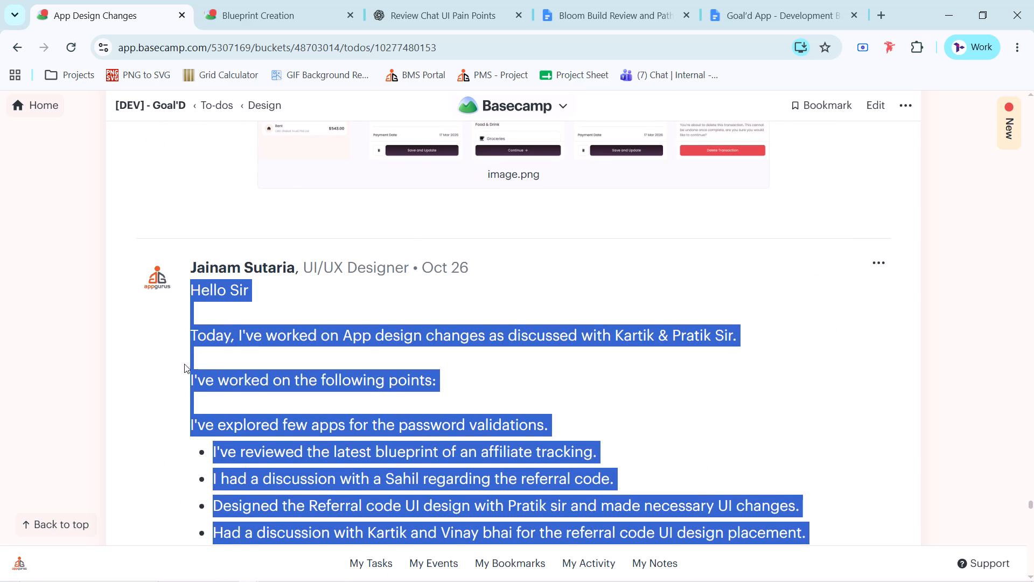
click(109, 378)
Paste the copied update text at the very start of the draft comment, above the Contact us and Change Email Address image.
middle_click(398, 411)
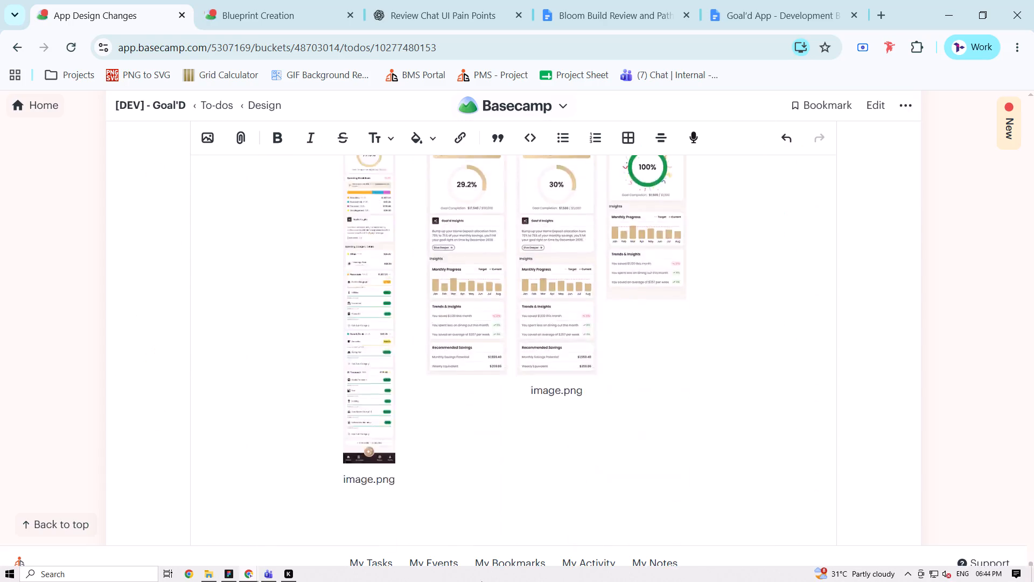
scroll(809, 420, up, 1)
middle_click(808, 420)
click(408, 294)
scroll(408, 294, up, 2)
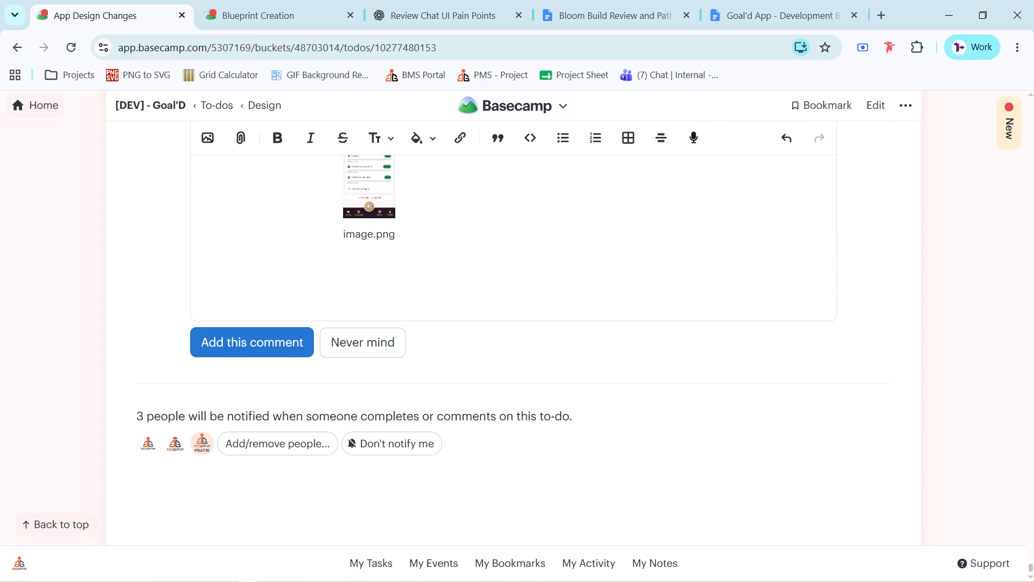
scroll(408, 294, up, 20)
scroll(408, 294, up, 3)
click(251, 308)
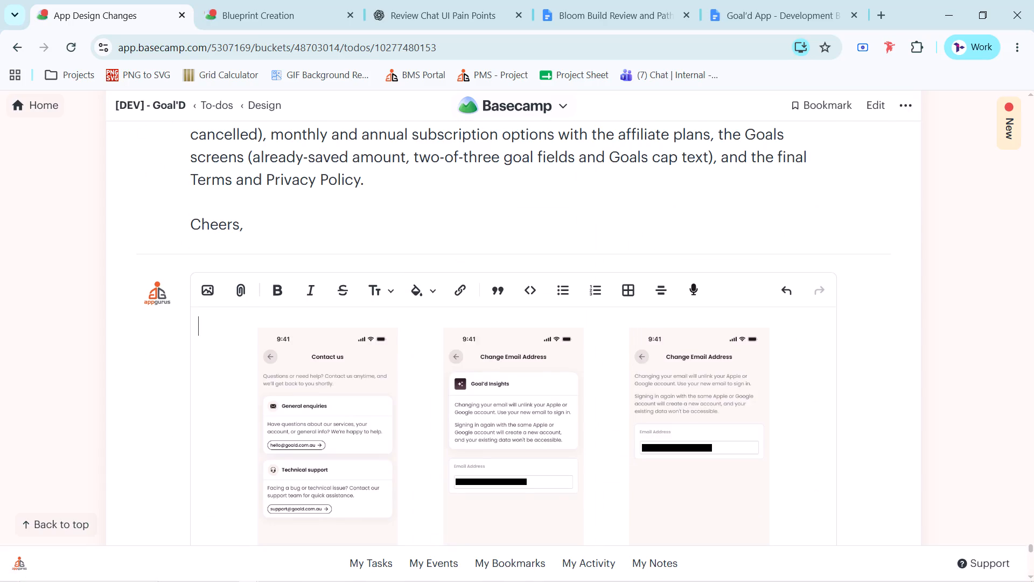
key(ctrl+v)
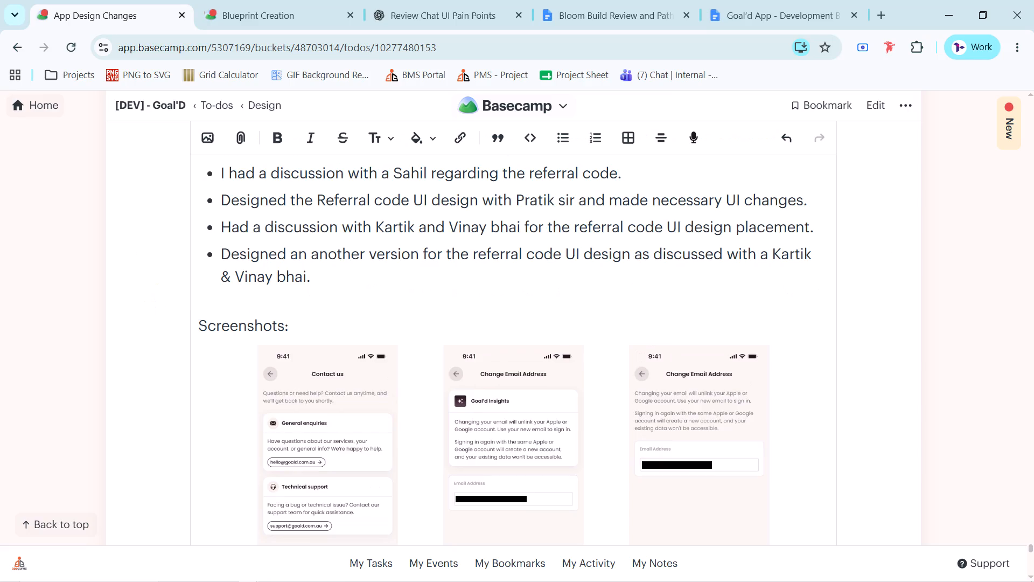
Remove "Kartik &" from the draft comment's opening line so it reads "as discussed with Pratik Sir.".
scroll(311, 308, up, 4)
click(348, 331)
click(473, 330)
click(555, 330)
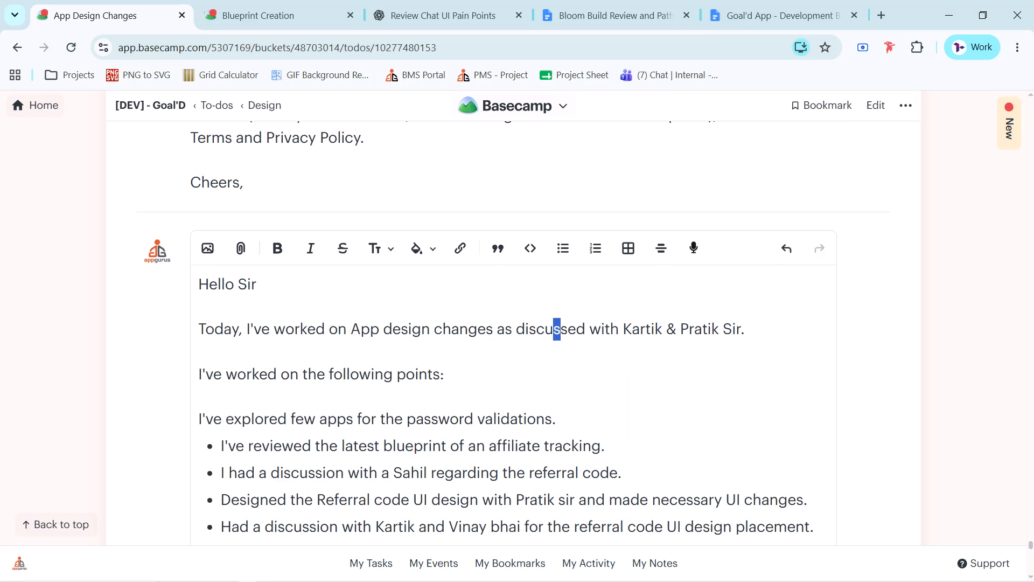
double_click(649, 327)
key(shift+v)
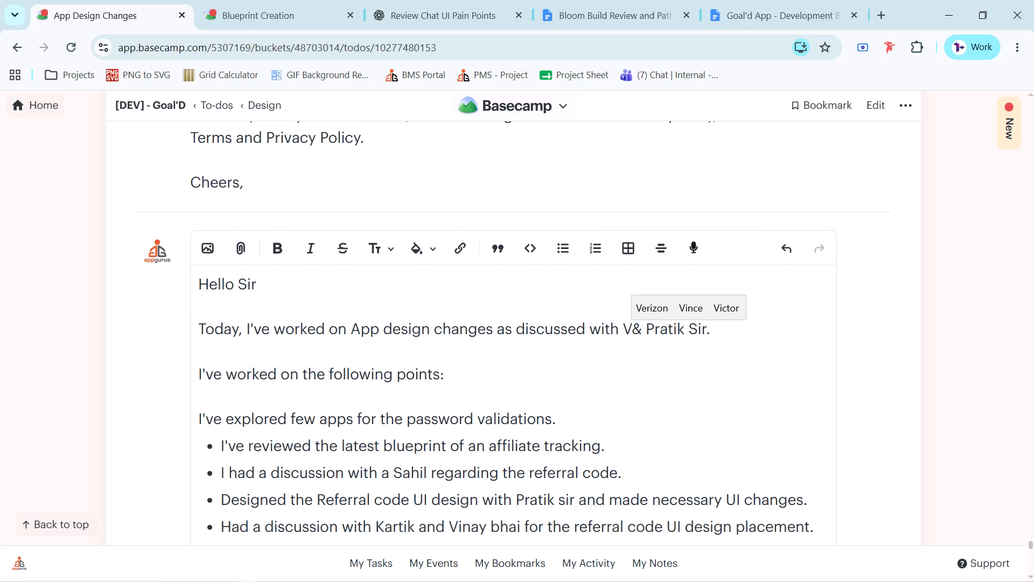
drag(626, 332, 637, 331)
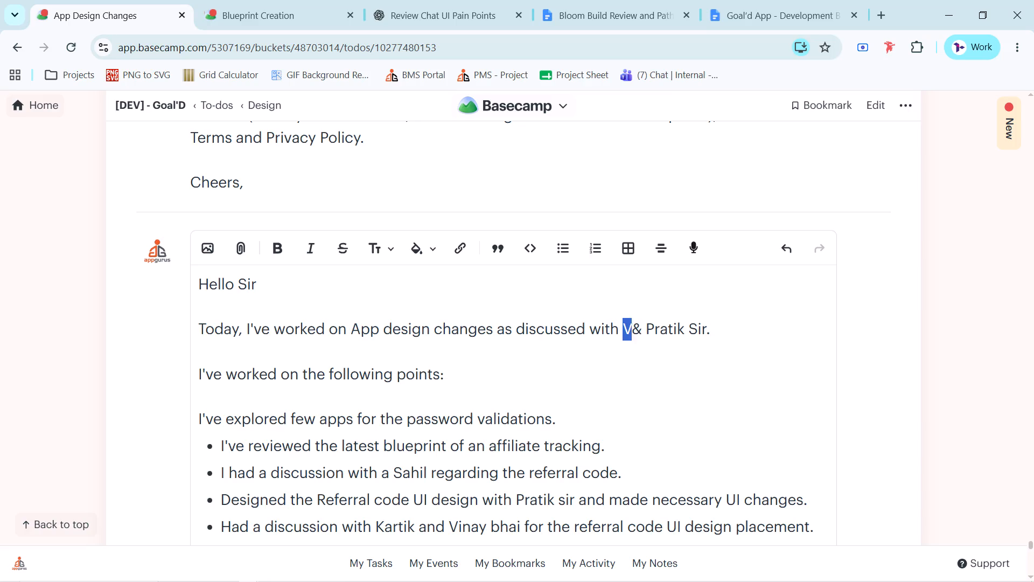
drag(637, 331, 641, 330)
key(BackSpace)
key(BackSpace)
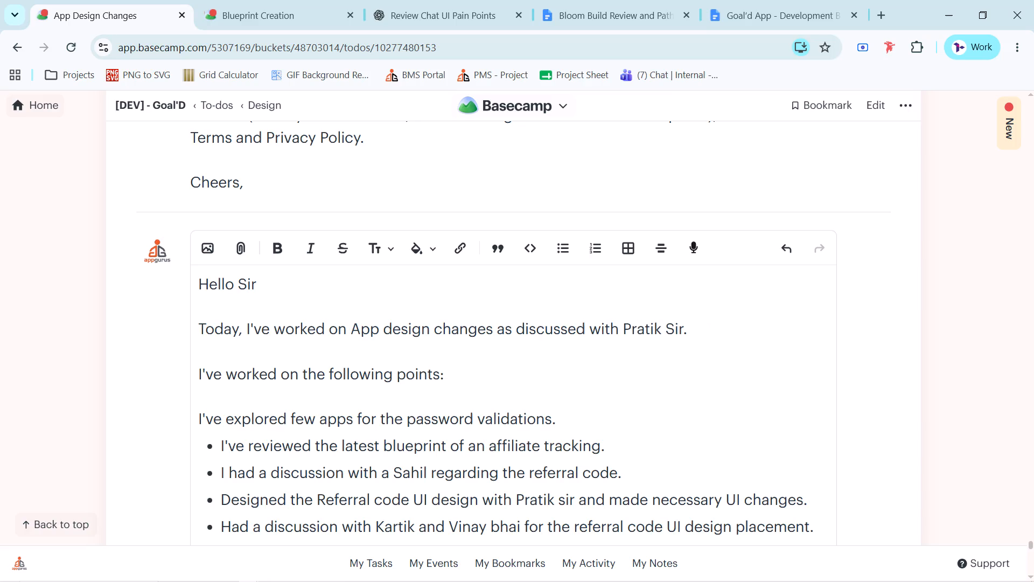
click(432, 376)
Replace the five old bullets with one reading "I've reviewed the client's feedback i have received in the afternoon".
scroll(444, 375, down, 2)
scroll(495, 349, down, 1)
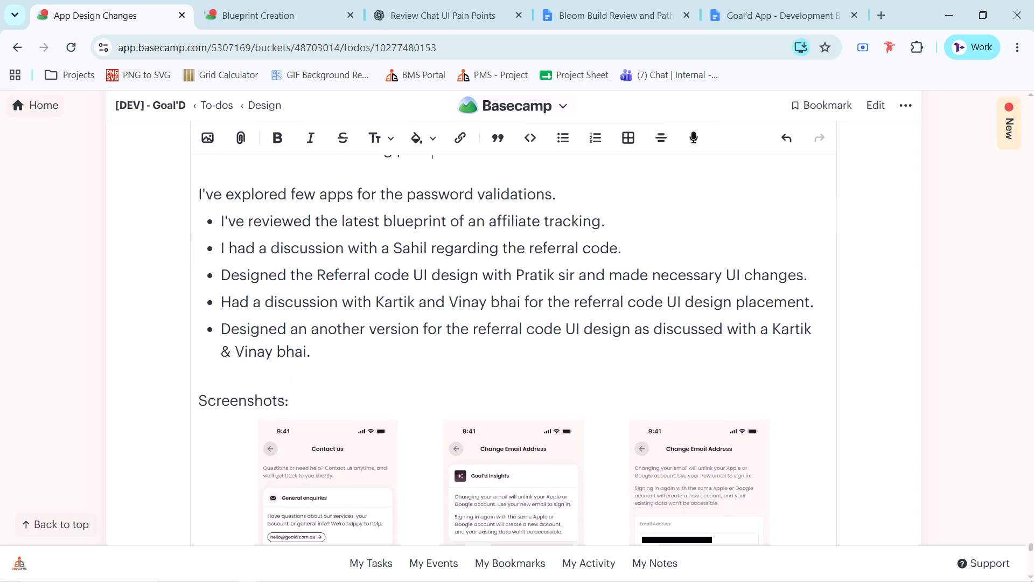
drag(339, 345, 222, 223)
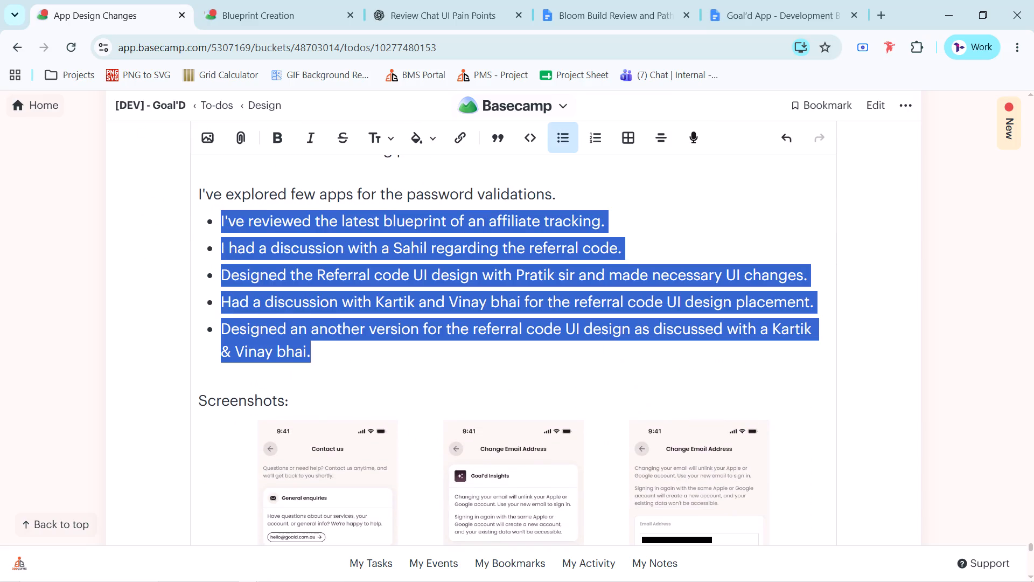
drag(222, 223, 222, 222)
key(shift+i)
key(Return)
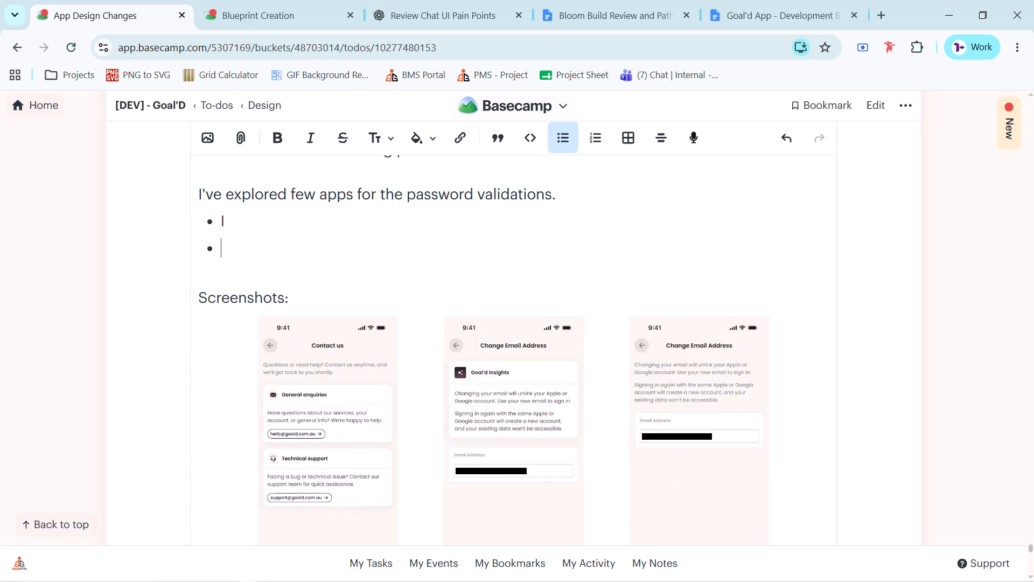
text(ve r)
key(BackSpace)
key(BackSpace)
key(BackSpace)
key(BackSpace)
key(BackSpace)
text('ve rec)
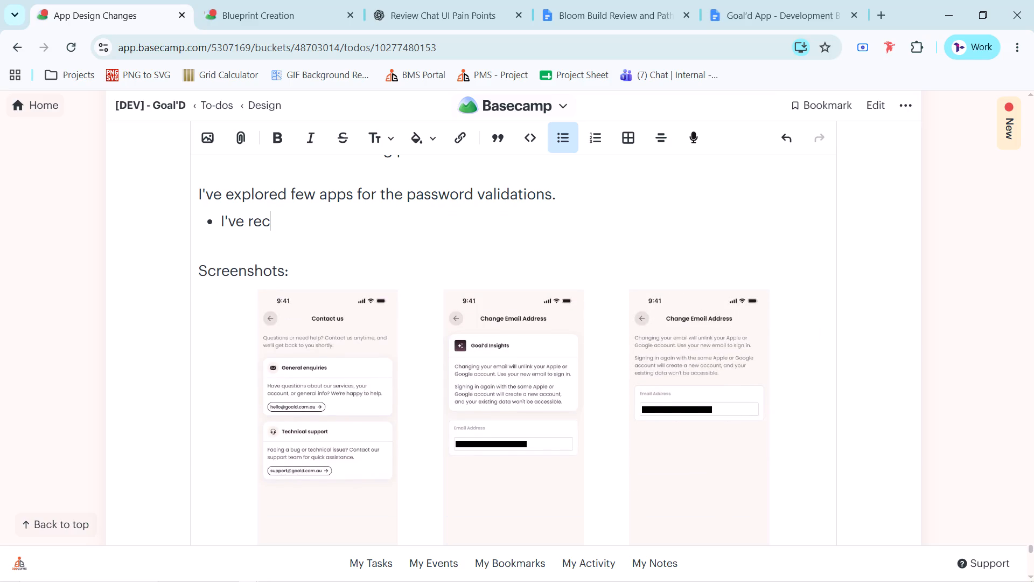
key(BackSpace)
text(viewed the client's feedback i hae)
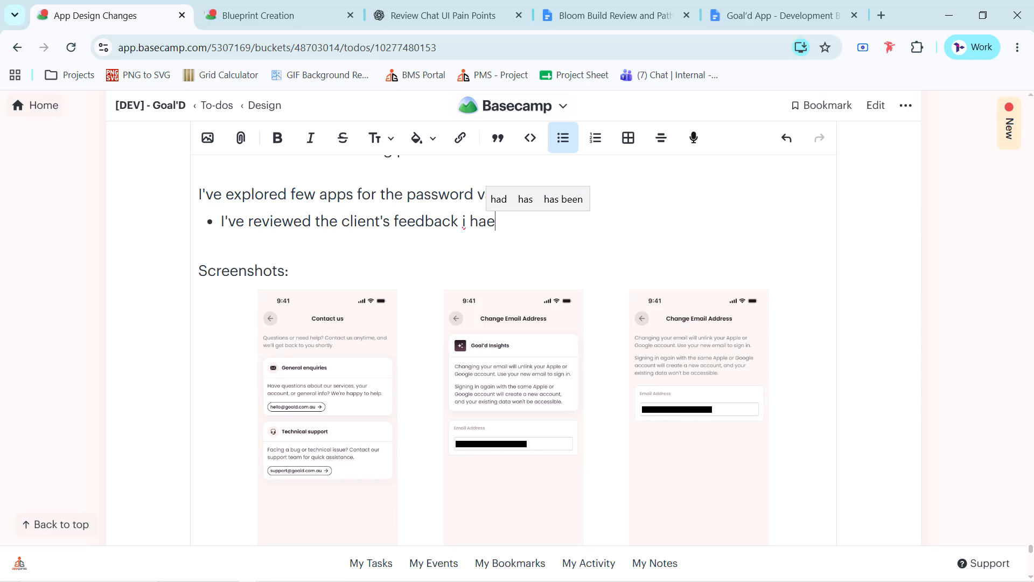
key(BackSpace)
text(ve received in the e)
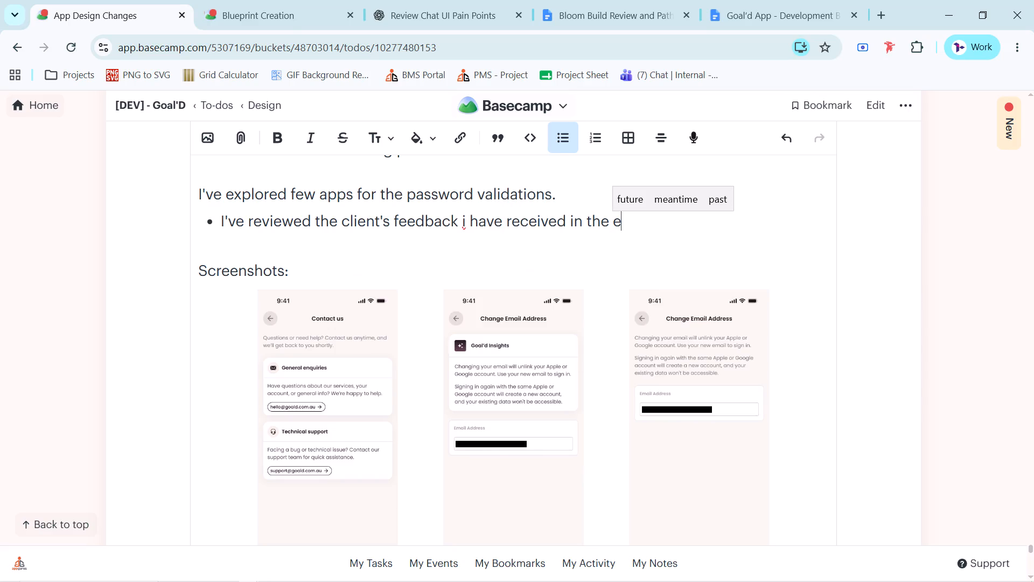
key(BackSpace)
text(afternoon)
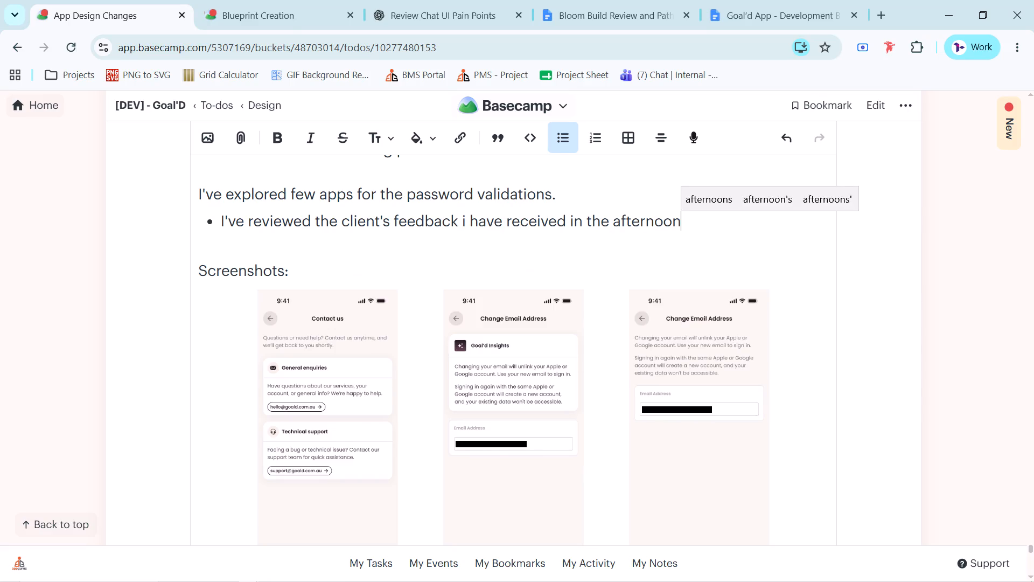
Replace the bullet's ending "i have received in the afternoon" with "and had a discussion with Vinay bhai regarding few points.".
key(Return)
key(BackSpace)
key(BackSpace)
key(BackSpace)
key(BackSpace)
key(BackSpace)
key(BackSpace)
key(BackSpace)
key(BackSpace)
key(BackSpace)
key(BackSpace)
key(BackSpace)
key(BackSpace)
key(BackSpace)
key(BackSpace)
key(BackSpace)
key(BackSpace)
key(BackSpace)
key(BackSpace)
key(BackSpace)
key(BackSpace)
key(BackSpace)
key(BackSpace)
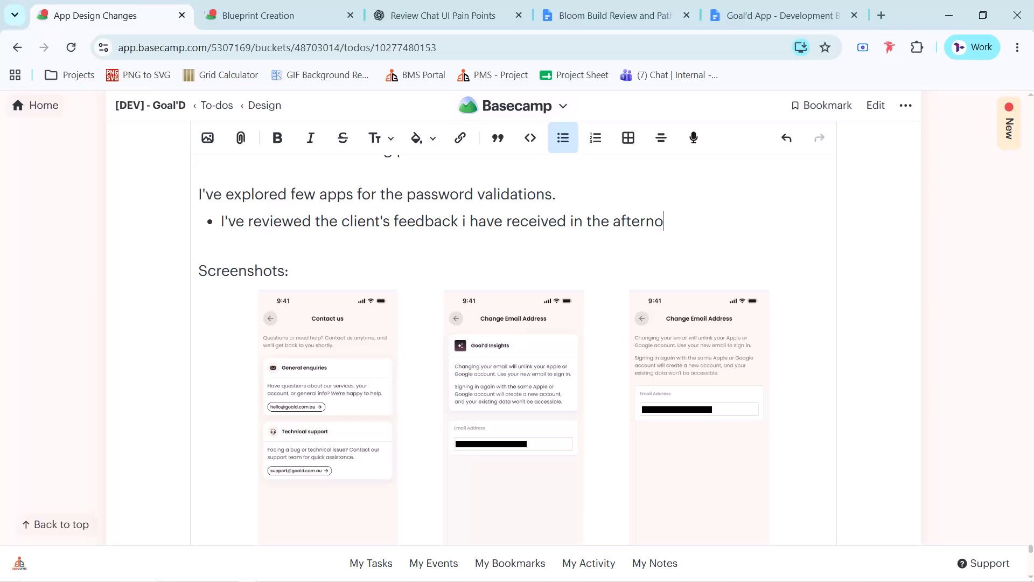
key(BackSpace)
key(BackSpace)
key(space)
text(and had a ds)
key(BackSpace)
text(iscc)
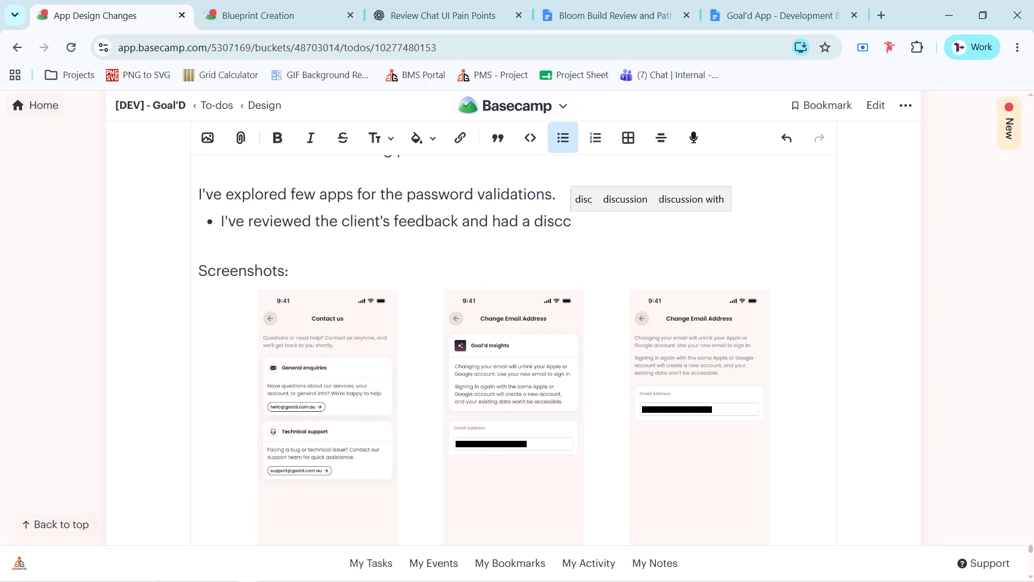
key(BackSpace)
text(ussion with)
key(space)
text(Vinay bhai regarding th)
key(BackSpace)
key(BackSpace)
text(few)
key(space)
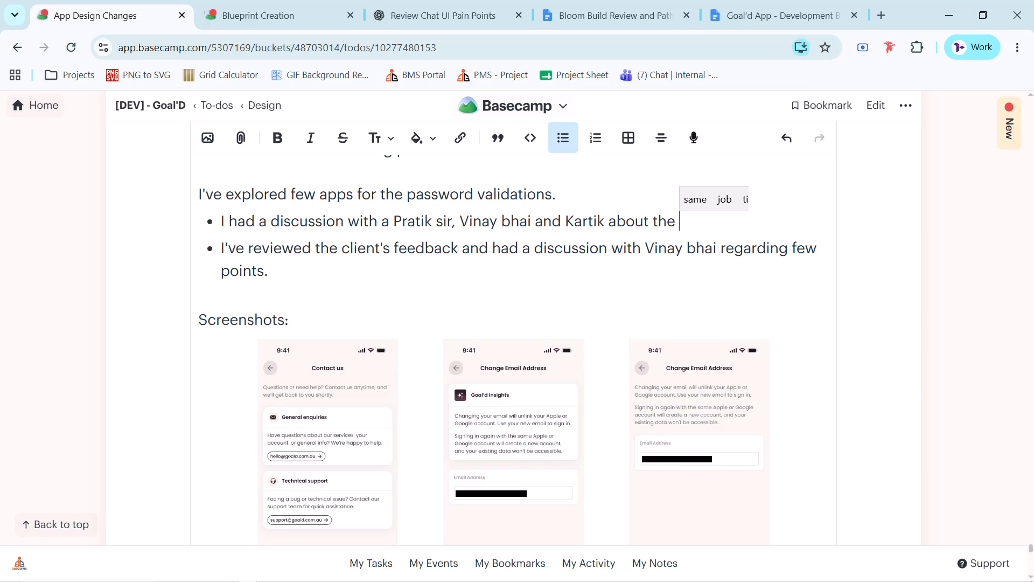
Complete the bullet above, ending "Vinay bhai and Kartik about the", with "bank connection during the onboarding".
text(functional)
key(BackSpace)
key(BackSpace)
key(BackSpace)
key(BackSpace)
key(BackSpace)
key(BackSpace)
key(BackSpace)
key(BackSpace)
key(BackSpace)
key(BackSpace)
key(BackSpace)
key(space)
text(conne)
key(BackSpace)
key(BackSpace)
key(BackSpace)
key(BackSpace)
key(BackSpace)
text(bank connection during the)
key(space)
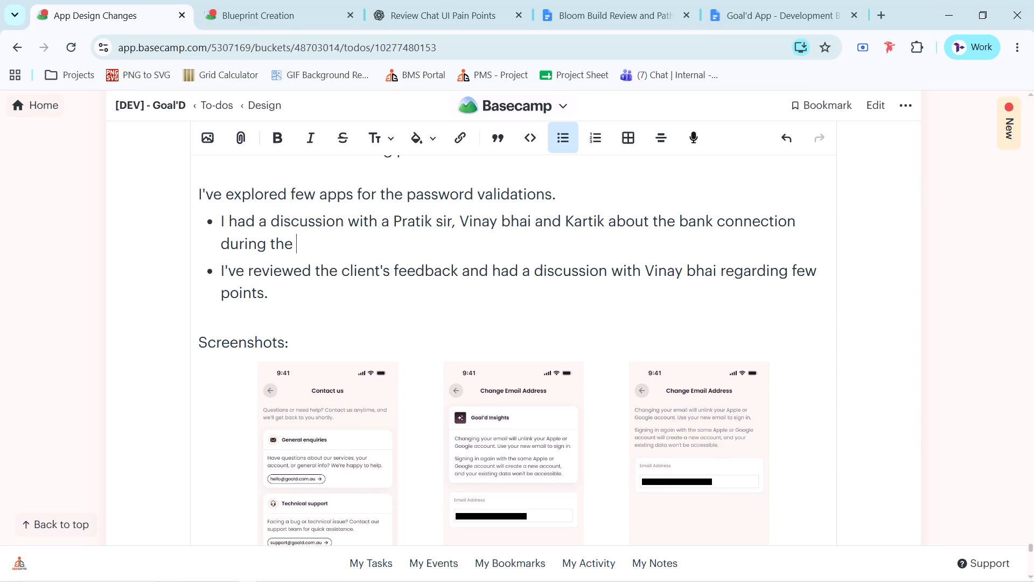
text(onboardijg)
key(BackSpace)
key(BackSpace)
text(ng)
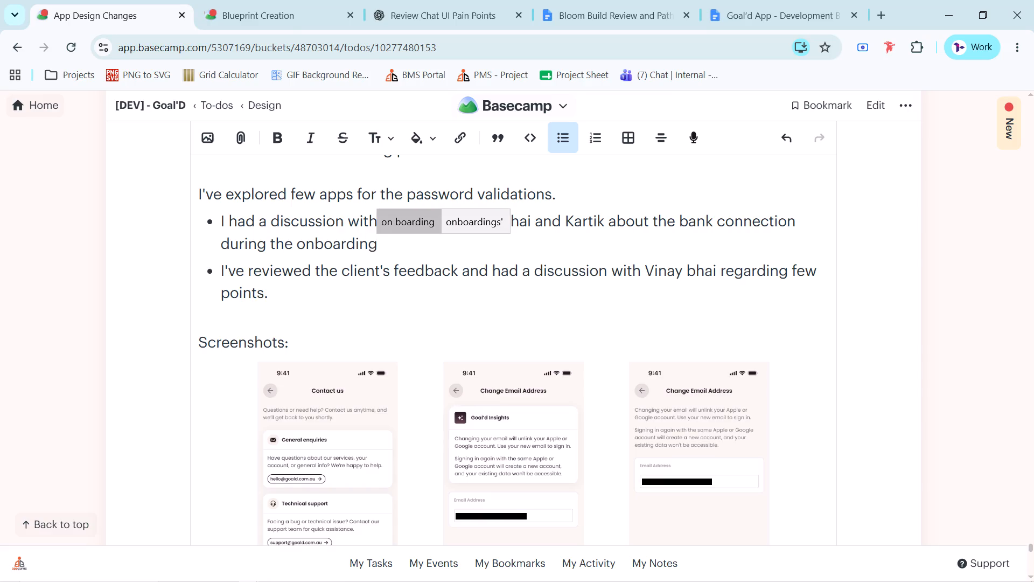
Insert "and referral code" before "during the onboarding" in the first bullet and end the sentence with a full stop.
click(802, 224)
text(and referral cd)
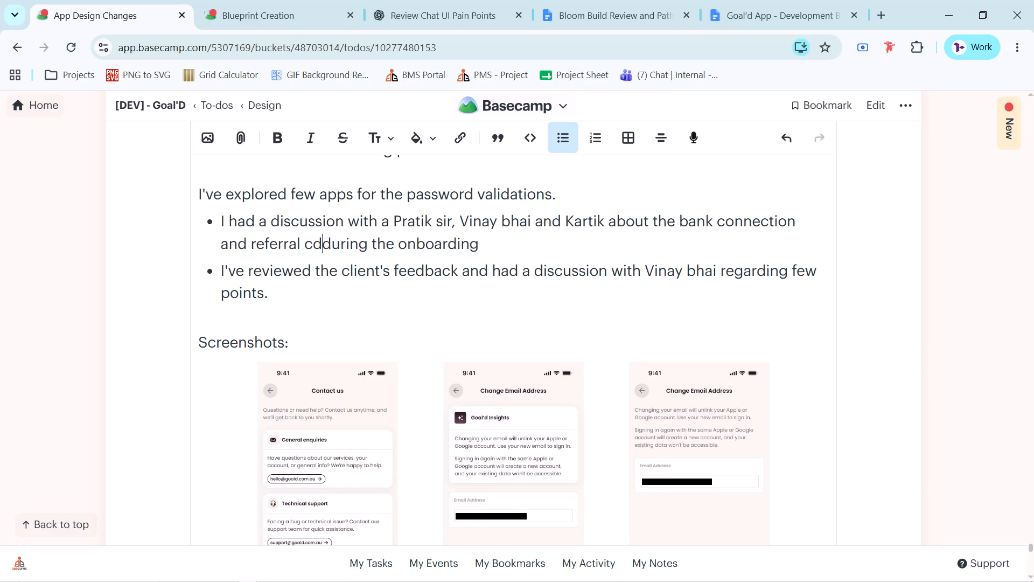
key(BackSpace)
text(ode)
key(space)
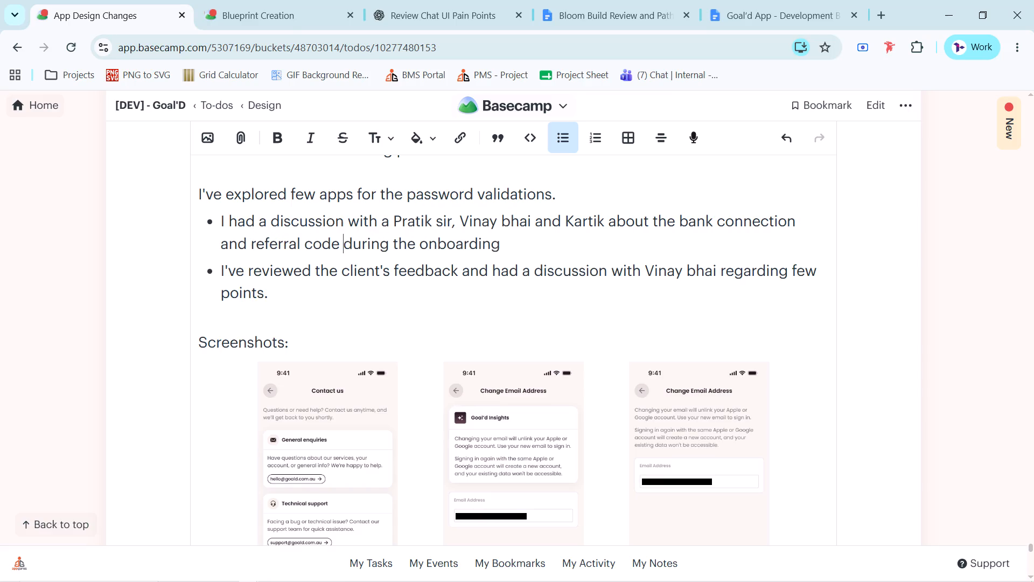
click(557, 245)
key(period)
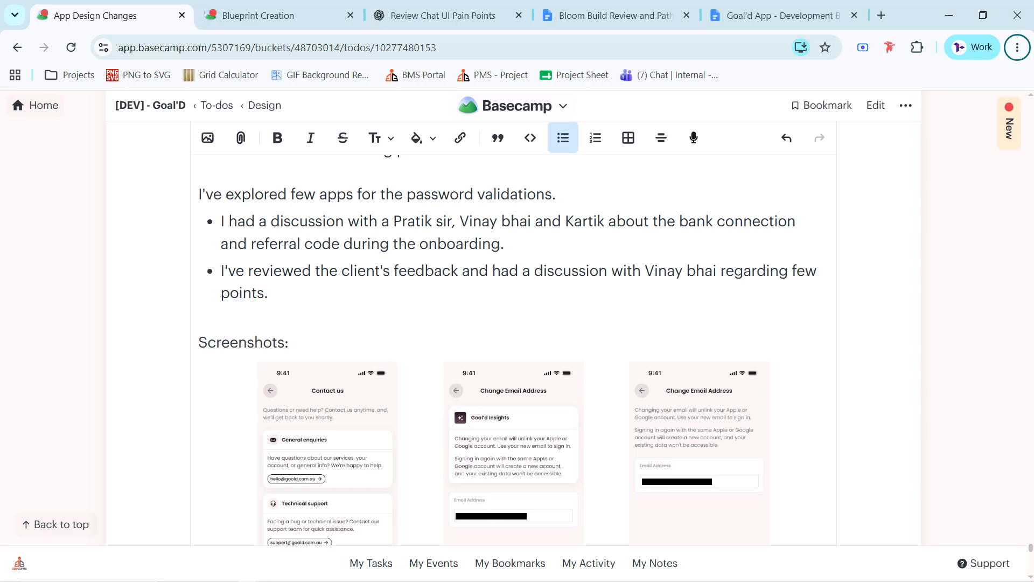
Place the text cursor at the very end of the draft comment, below the last image.
scroll(493, 262, down, 20)
scroll(493, 262, down, 1)
scroll(497, 258, up, 1)
scroll(497, 258, down, 7)
click(617, 294)
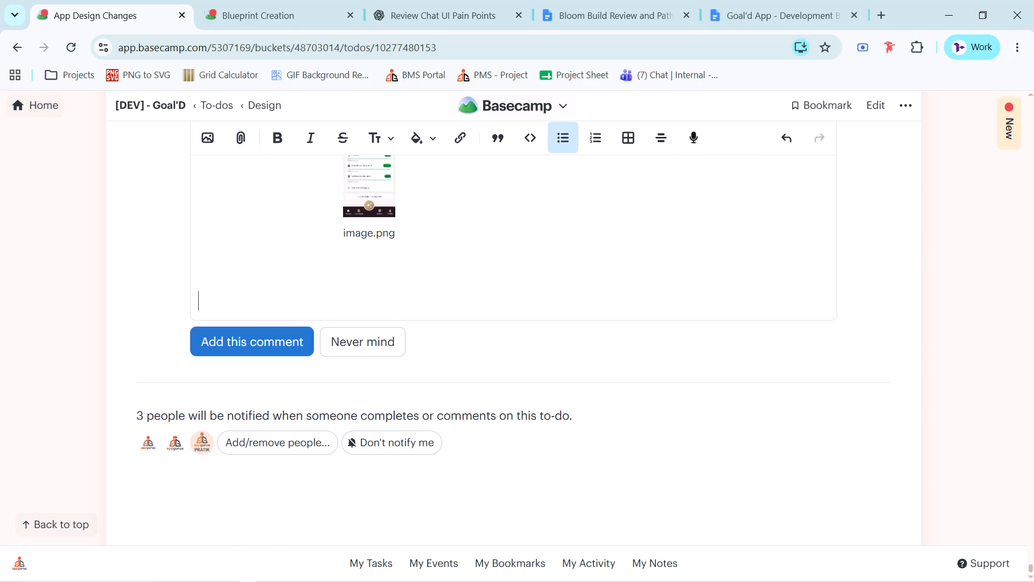
Switch to Figma and open the Goal'd file's Archive page.
key(alt+Tab)
ctrl+scroll(538, 303, down, 12)
scroll(594, 286, up, 3)
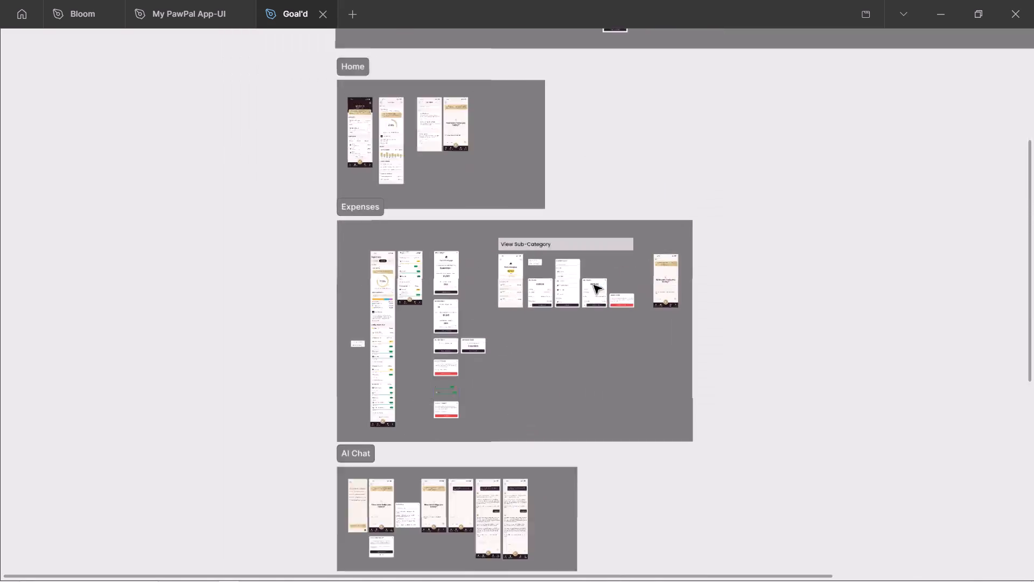
scroll(594, 286, up, 2)
ctrl+scroll(605, 289, down, 3)
scroll(605, 289, up, 6)
scroll(605, 289, down, 4)
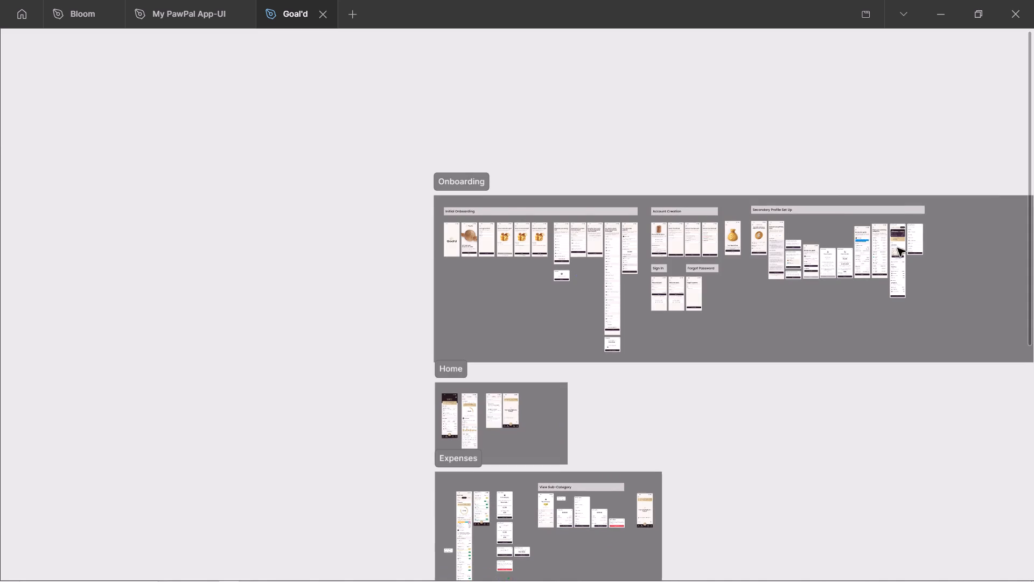
ctrl+scroll(900, 248, up, 4)
key(ctrl+backslash)
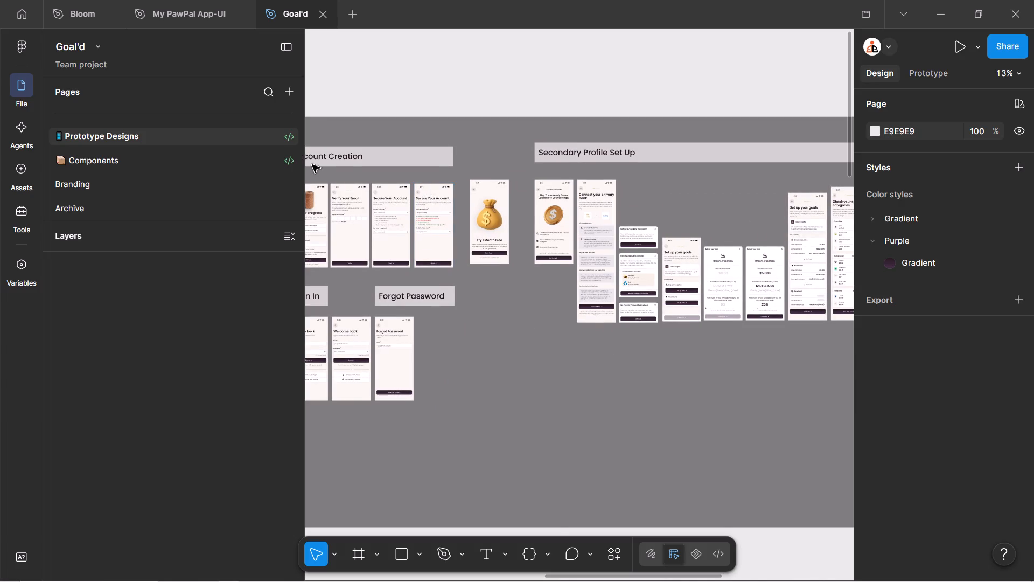
scroll(161, 200, down, 5)
click(133, 203)
key(ctrl+backslash)
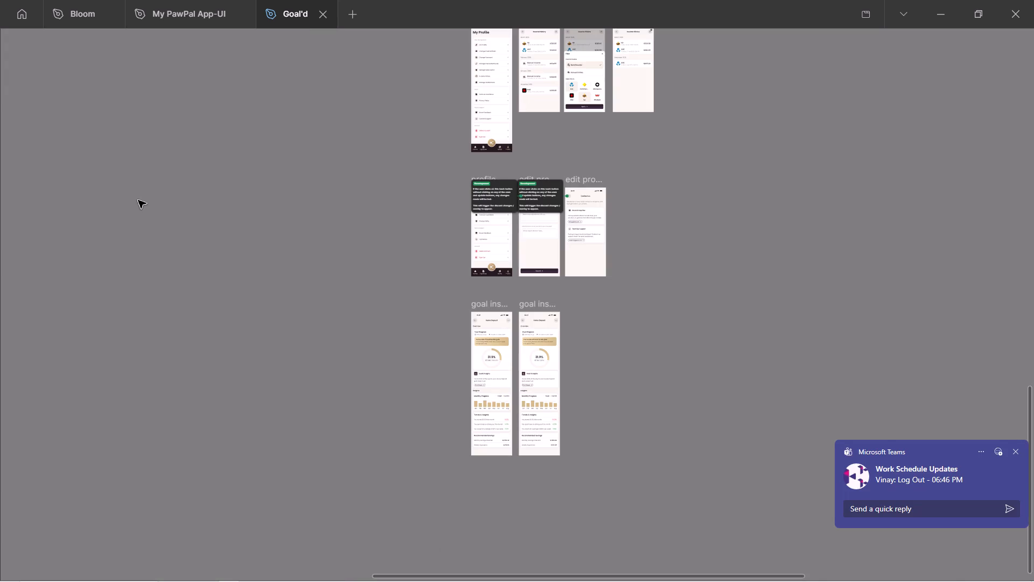
Copy the three "Have a referral code?" password / sign up frames that have no back arrow.
click(875, 190)
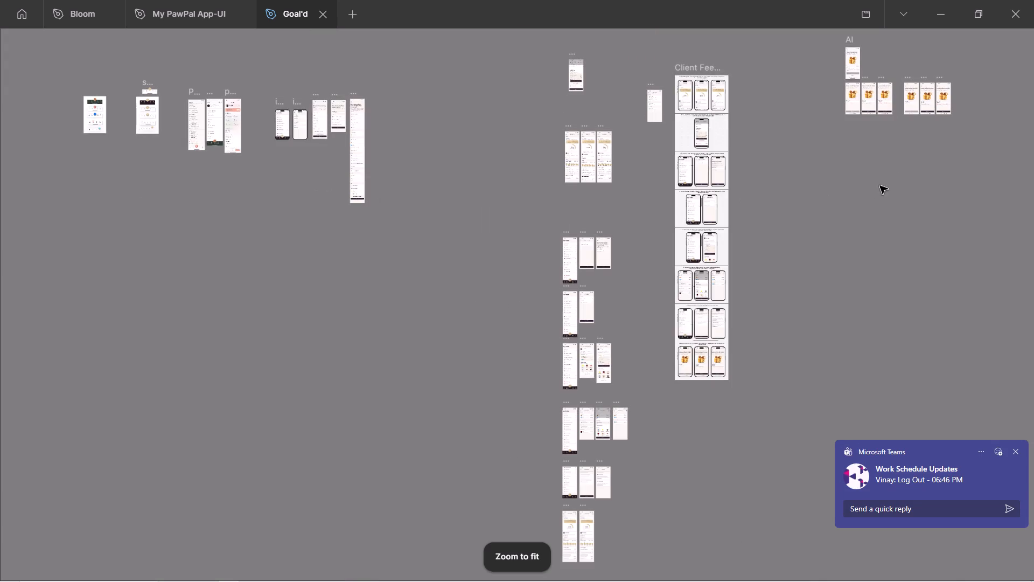
ctrl+scroll(966, 108, up, 13)
scroll(677, 323, down, 1)
ctrl+scroll(730, 320, up, 1)
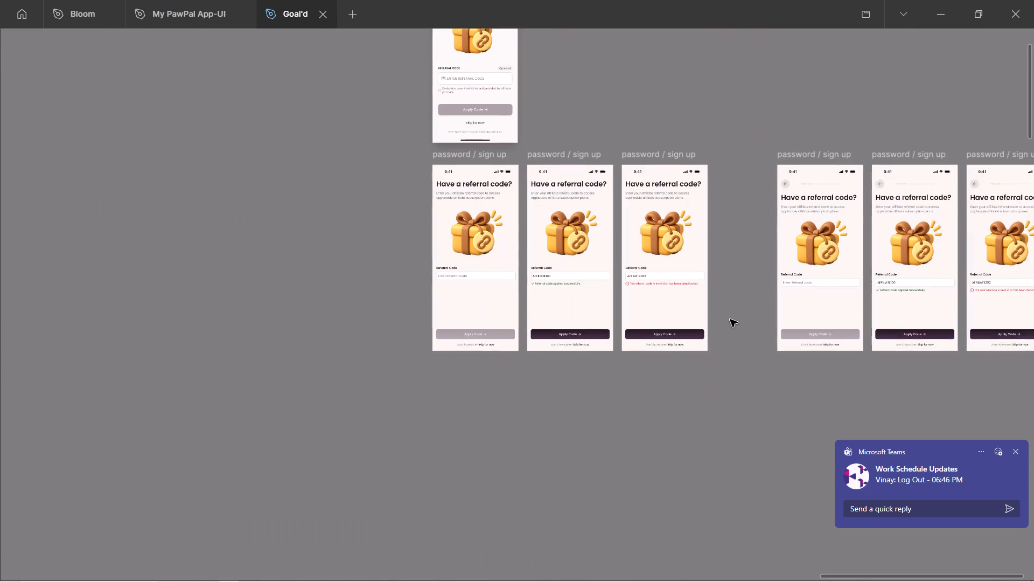
drag(739, 363, 406, 158)
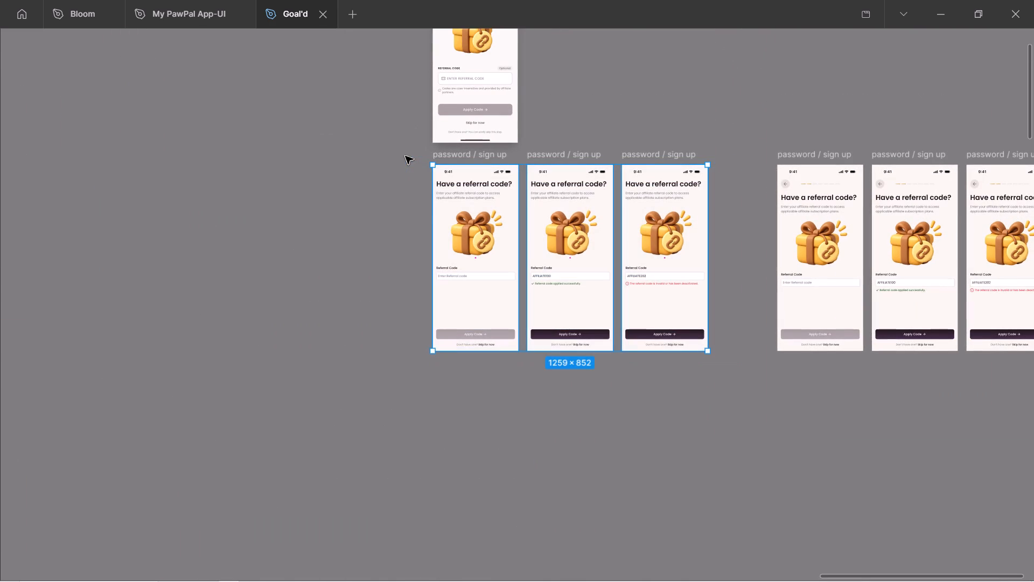
key(ctrl+c)
key(ctrl+backslash)
click(443, 156)
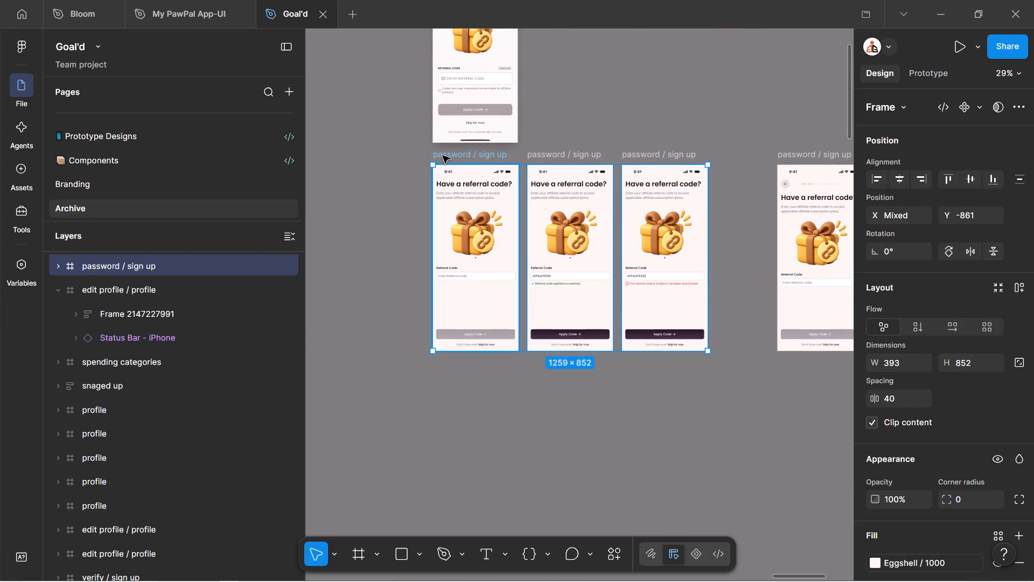
shift+click(556, 157)
shift+click(654, 152)
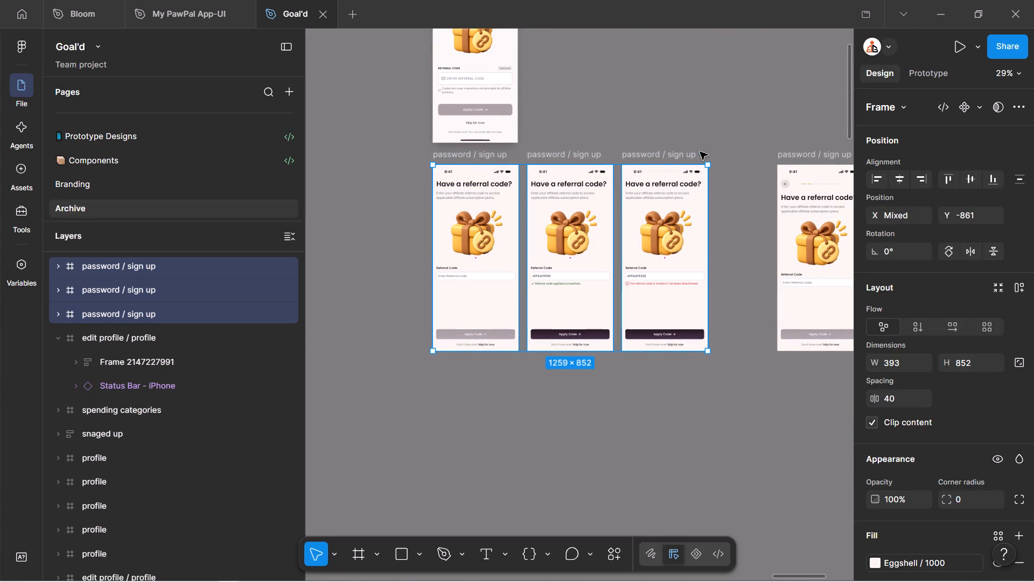
key(ctrl+c)
On the Prototype Designs page, paste the three copied "Have a referral code?" frames just above the Onboarding section, over Secondary Profile Set Up.
click(111, 140)
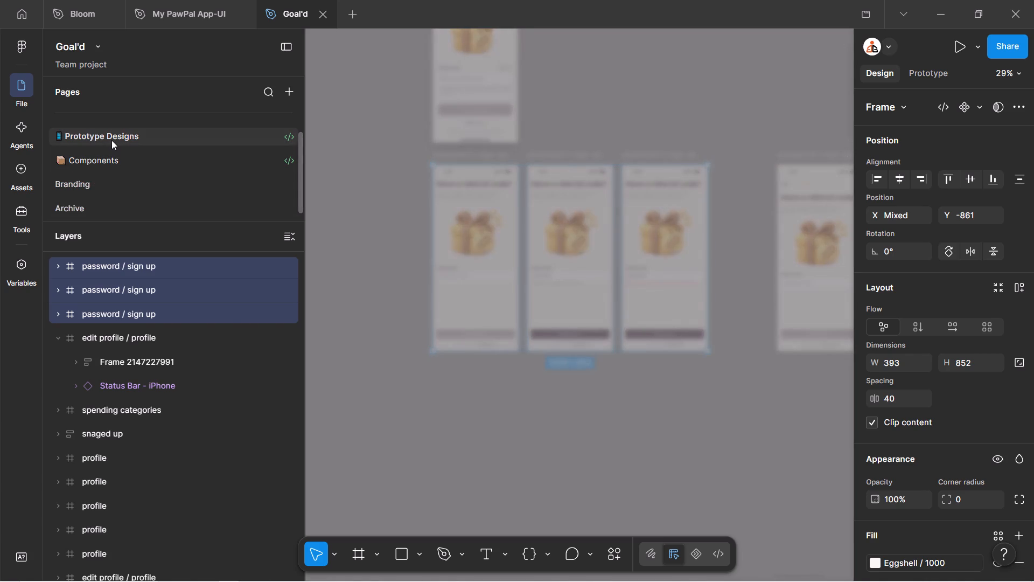
key(ctrl+backslash)
key(shift+exclam)
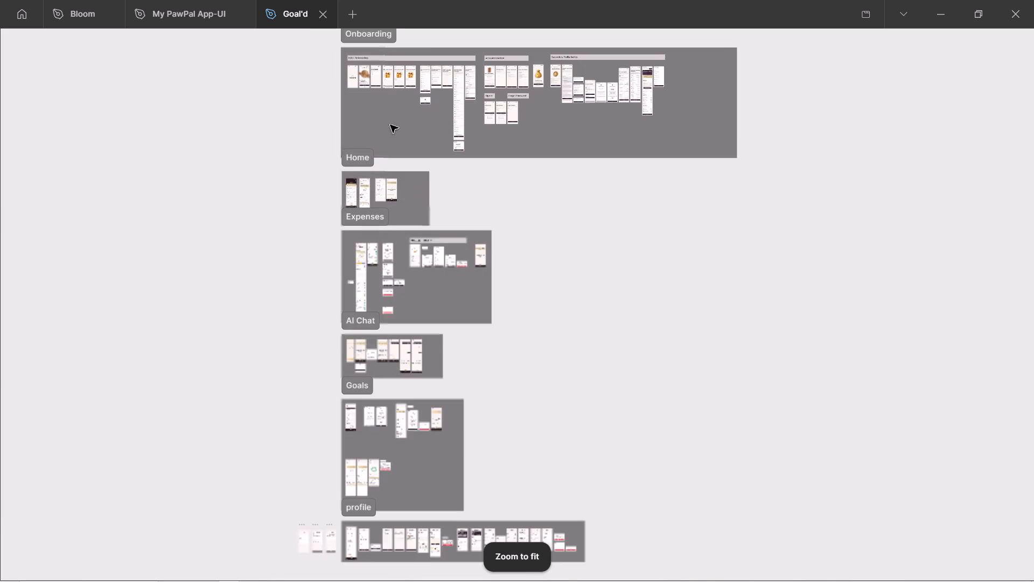
click(892, 178)
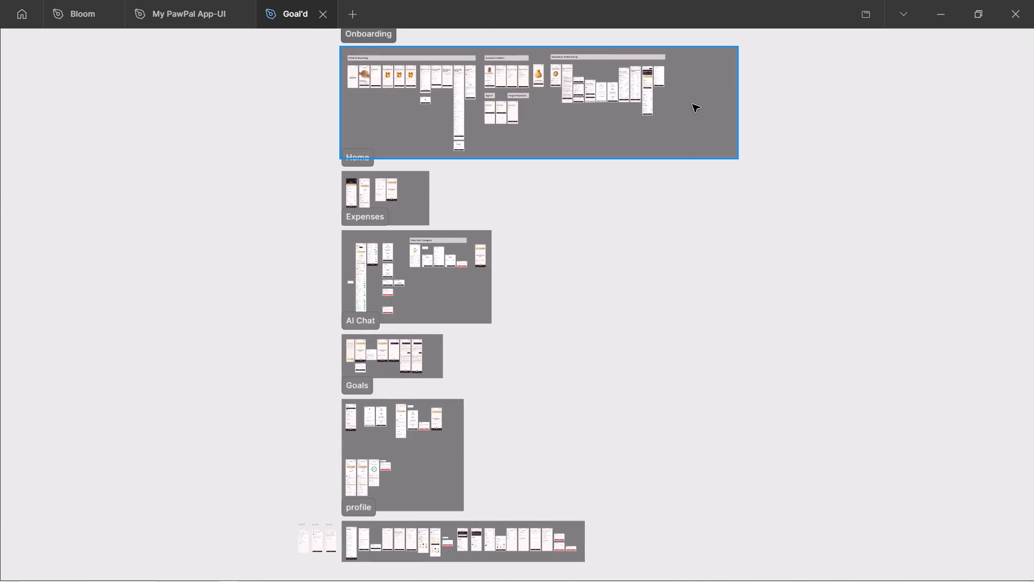
ctrl+scroll(693, 105, up, 3)
key(space)
key(space)
key(space)
key(space)
key(space)
key(space)
key(space)
key(space)
key(space)
key(space)
key(space)
key(space)
key(space)
key(space)
key(space)
key(space)
key(space)
key(space)
key(space)
key(space)
drag(516, 242, 502, 337)
drag(486, 170, 491, 270)
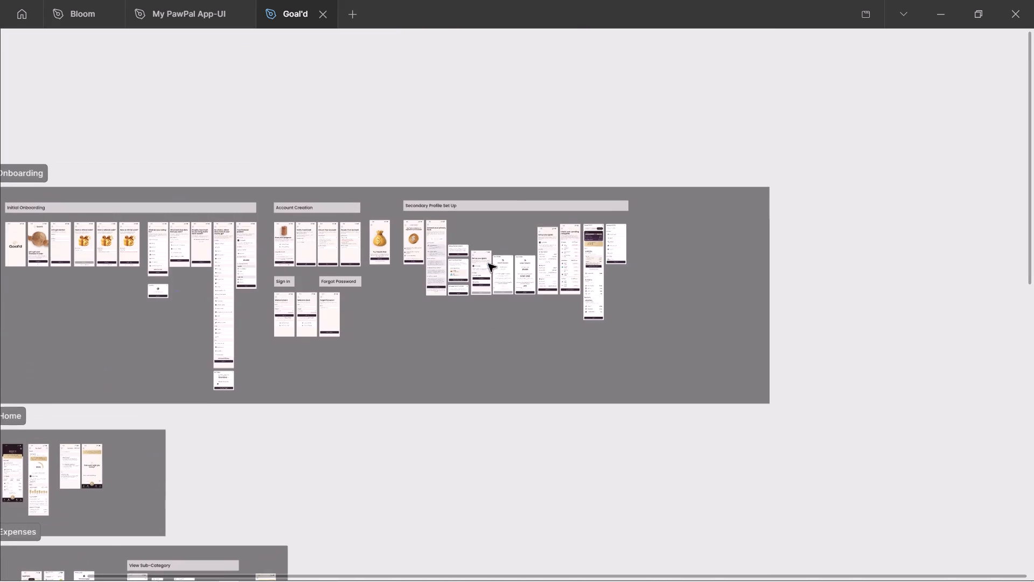
ctrl+scroll(355, 186, up, 3)
key(space)
key(space)
key(space)
key(space)
key(space)
key(space)
key(space)
key(space)
key(space)
key(space)
key(space)
key(space)
key(space)
key(space)
key(space)
key(space)
key(space)
key(space)
key(space)
key(space)
drag(320, 129, 444, 119)
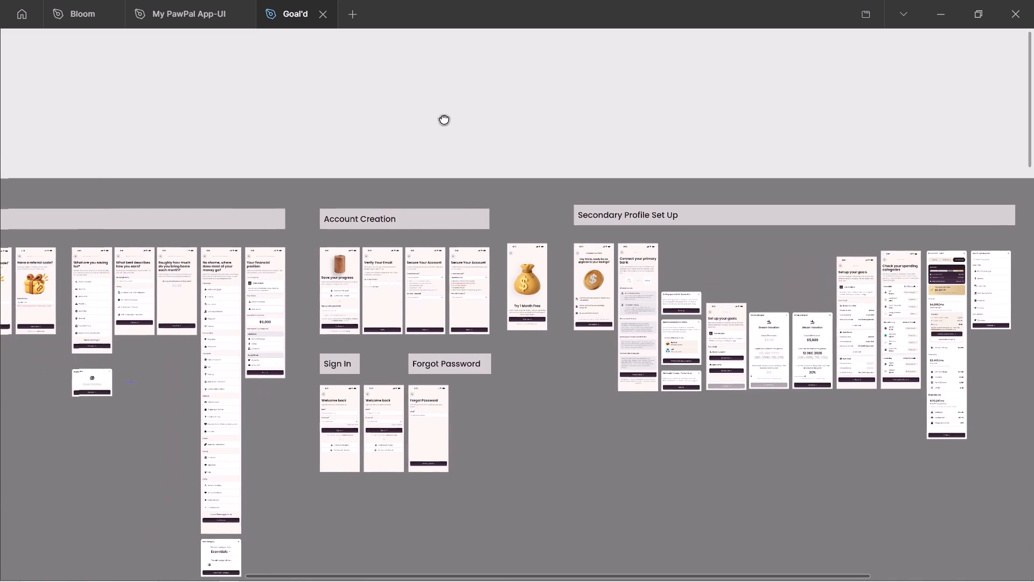
drag(444, 119, 462, 127)
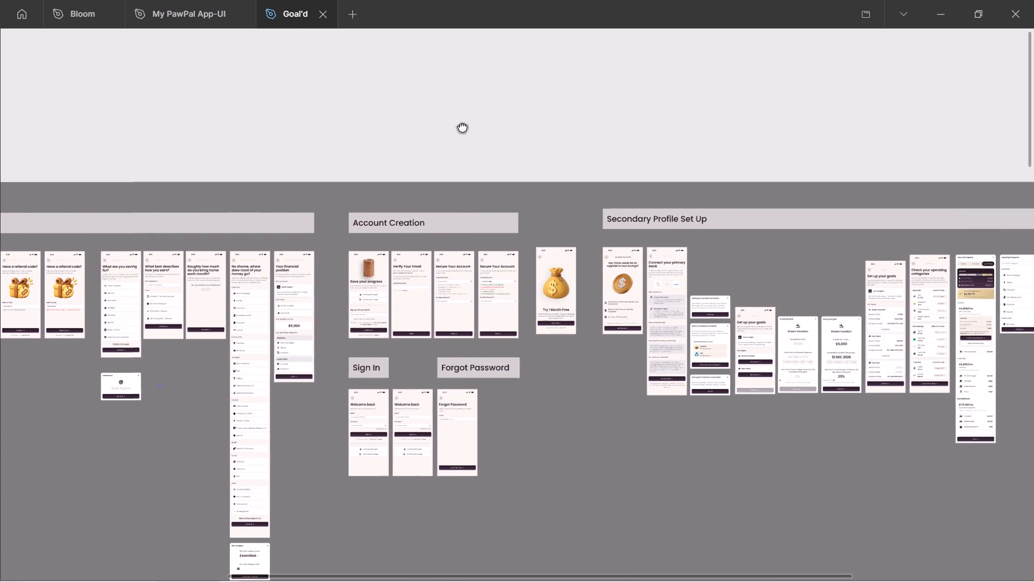
drag(462, 127, 455, 132)
right_click(449, 34)
click(506, 50)
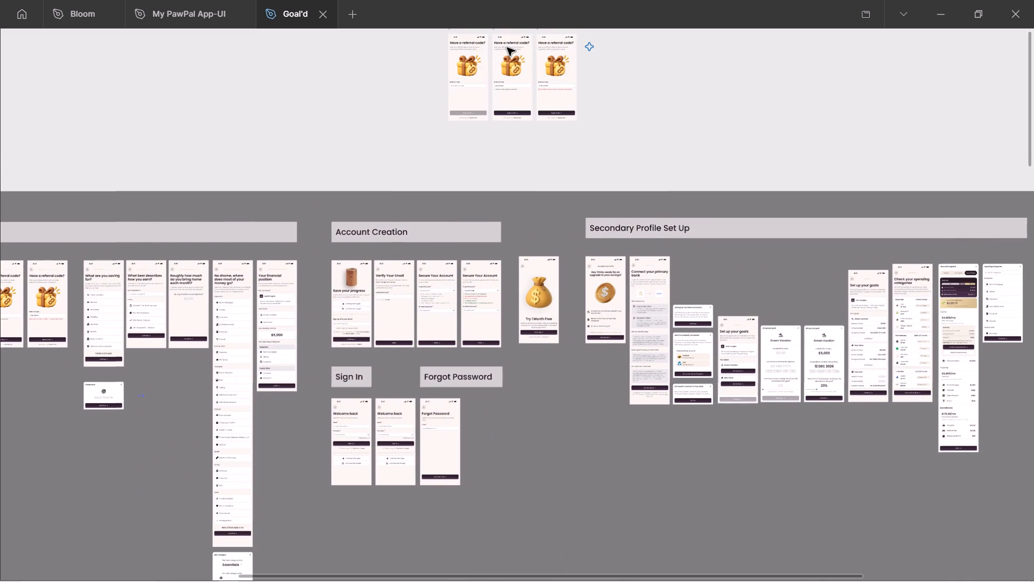
drag(515, 85, 615, 153)
click(351, 154)
Duplicate the three "Have a referral code?" frames from Initial Onboarding and place the duplicates directly above the pasted frames.
key(space)
key(space)
key(space)
key(space)
key(space)
key(space)
key(space)
key(space)
key(space)
key(space)
key(space)
key(space)
key(space)
key(space)
key(space)
key(space)
key(space)
key(space)
key(space)
key(space)
drag(269, 141, 433, 116)
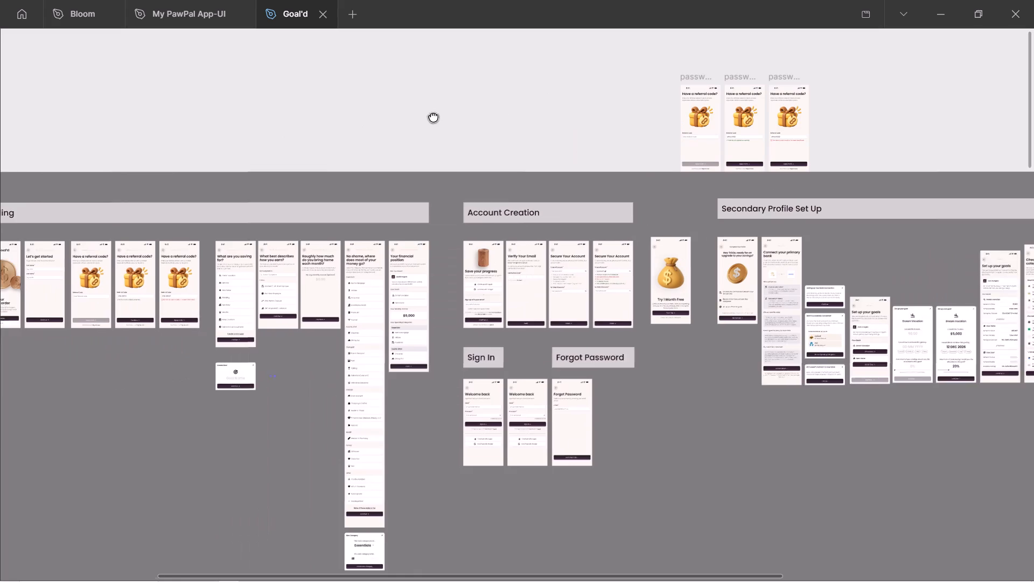
drag(433, 116, 555, 107)
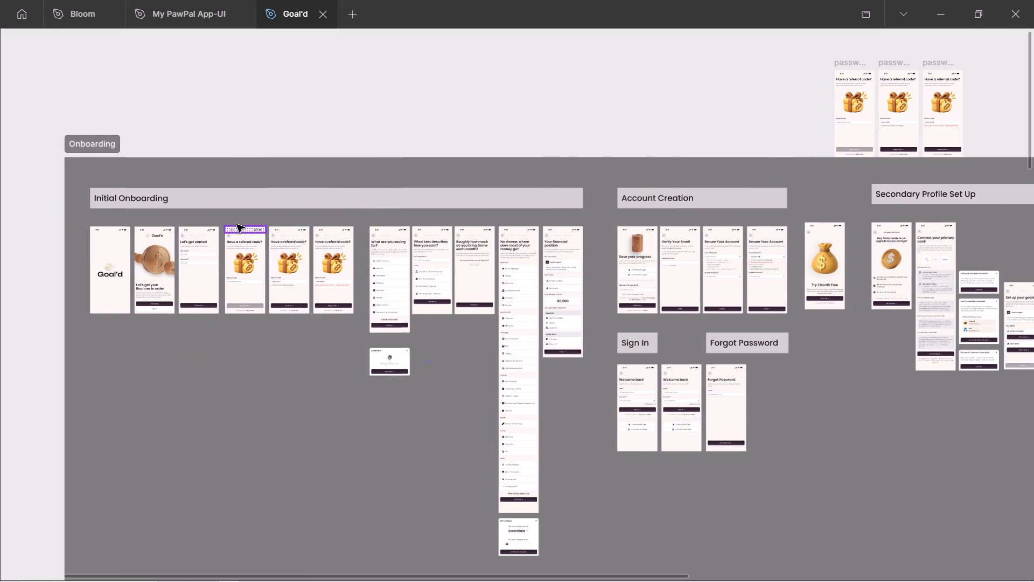
ctrl+scroll(226, 225, up, 5)
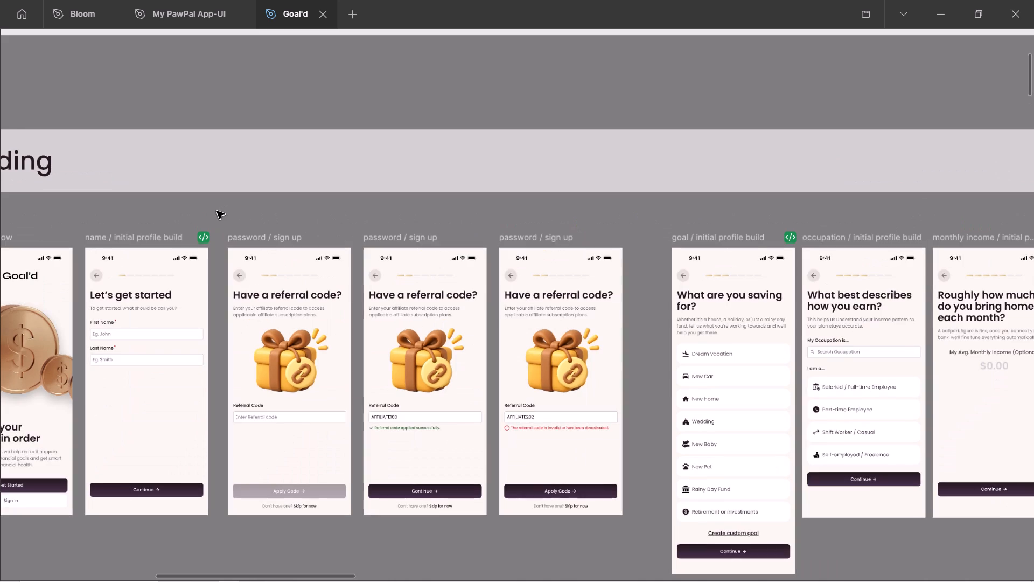
drag(217, 211, 632, 528)
ctrl+scroll(360, 405, down, 11)
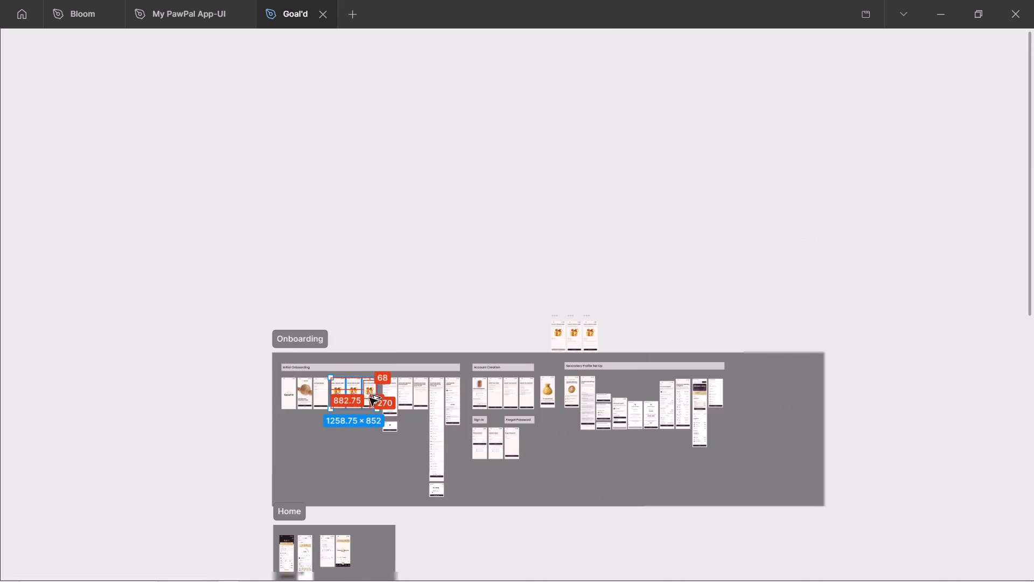
alt+drag(350, 401, 577, 293)
ctrl+scroll(578, 318, up, 4)
ctrl+scroll(579, 318, down, 1)
ctrl+scroll(579, 318, up, 6)
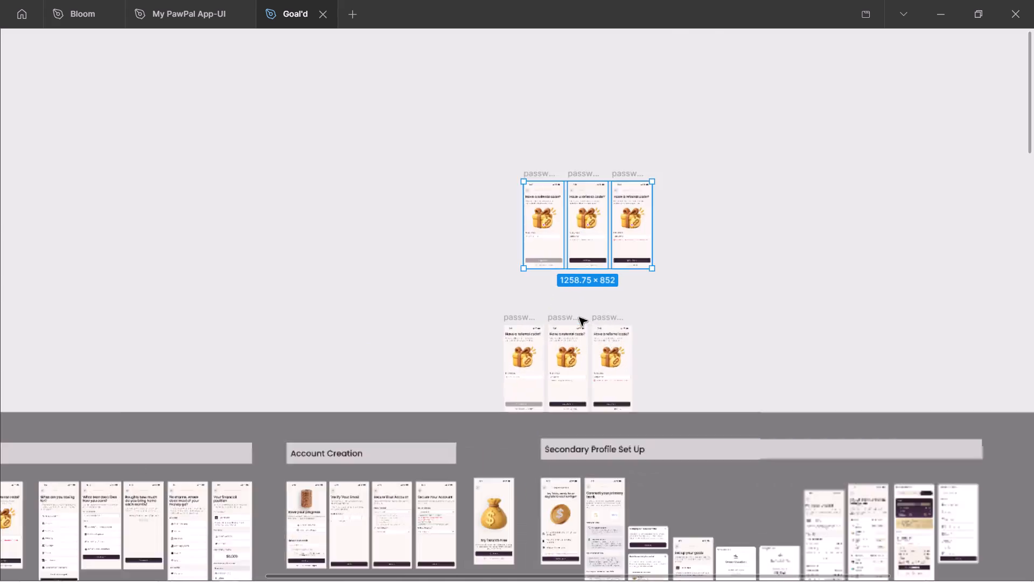
ctrl+scroll(579, 318, up, 2)
drag(505, 146, 458, 268)
Replace the button label in the middle pasted frame, the one with AFFILIATE100, with "Continue" copied from the duplicated frame above.
ctrl+scroll(443, 312, up, 3)
key(space)
key(space)
key(space)
key(space)
key(space)
key(space)
drag(169, 282, 41, 101)
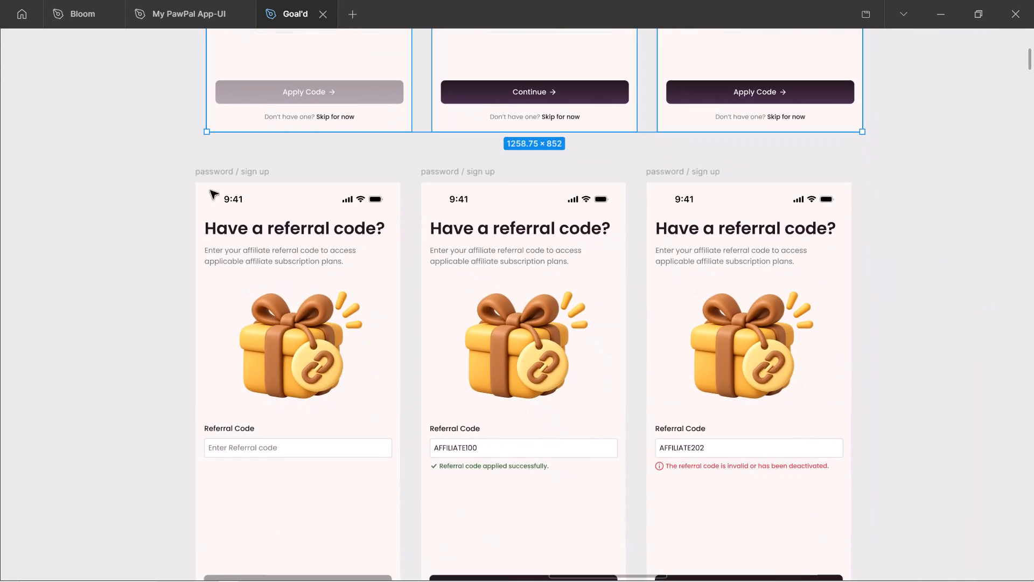
scroll(217, 195, down, 2)
ctrl+scroll(344, 308, down, 3)
ctrl+triple_click(447, 103)
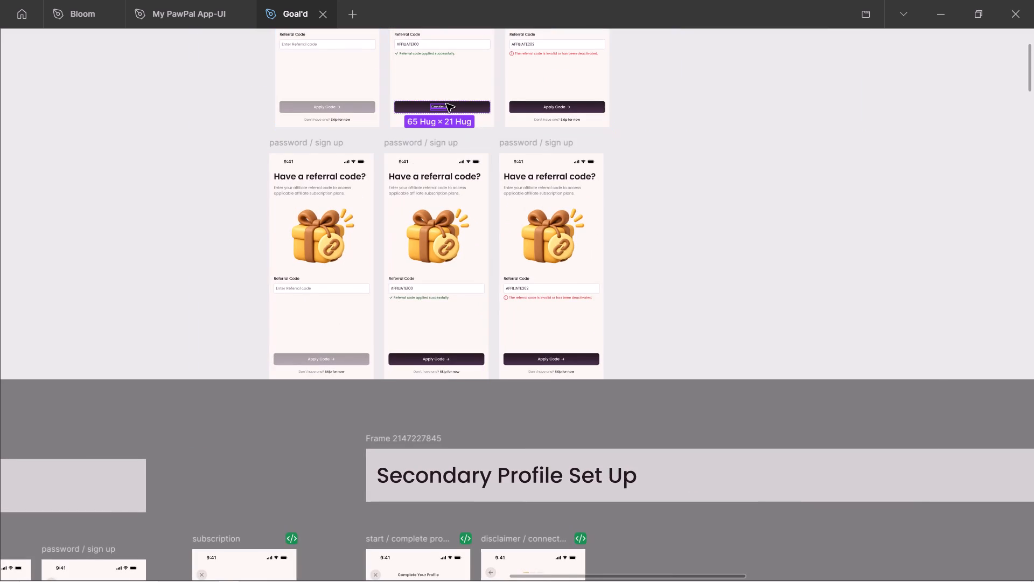
ctrl+click(446, 104)
ctrl+double_click(444, 107)
key(ctrl+c)
ctrl+scroll(413, 329, up, 4)
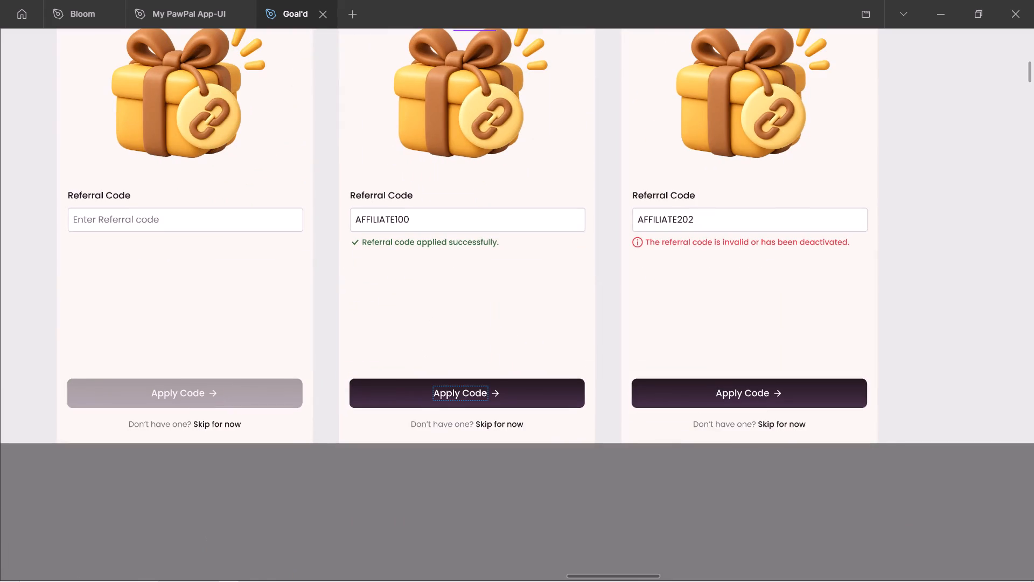
ctrl+click(446, 393)
key(ctrl+a)
key(ctrl+shift+v)
ctrl+scroll(449, 384, down, 4)
double_click(686, 310)
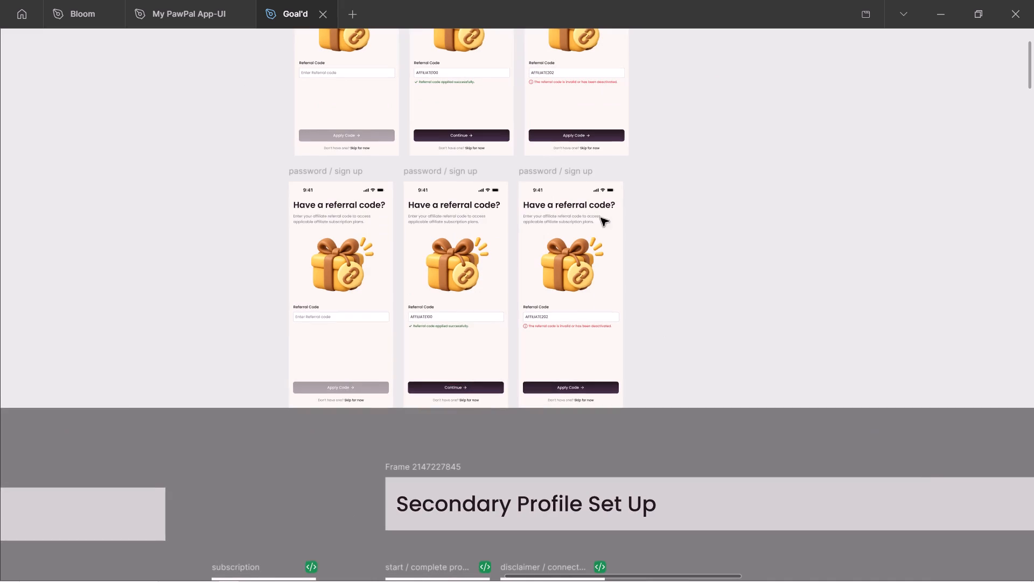
Compare the pasted referral code frames with the duplicated ones above them.
ctrl+scroll(530, 145, up, 3)
scroll(530, 144, down, 4)
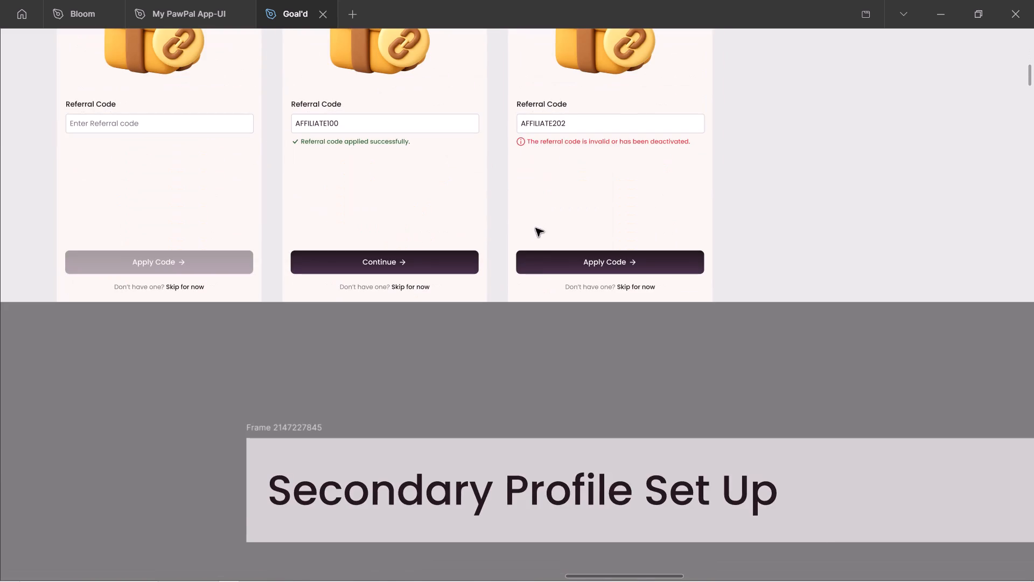
scroll(534, 237, up, 3)
ctrl+scroll(519, 272, down, 3)
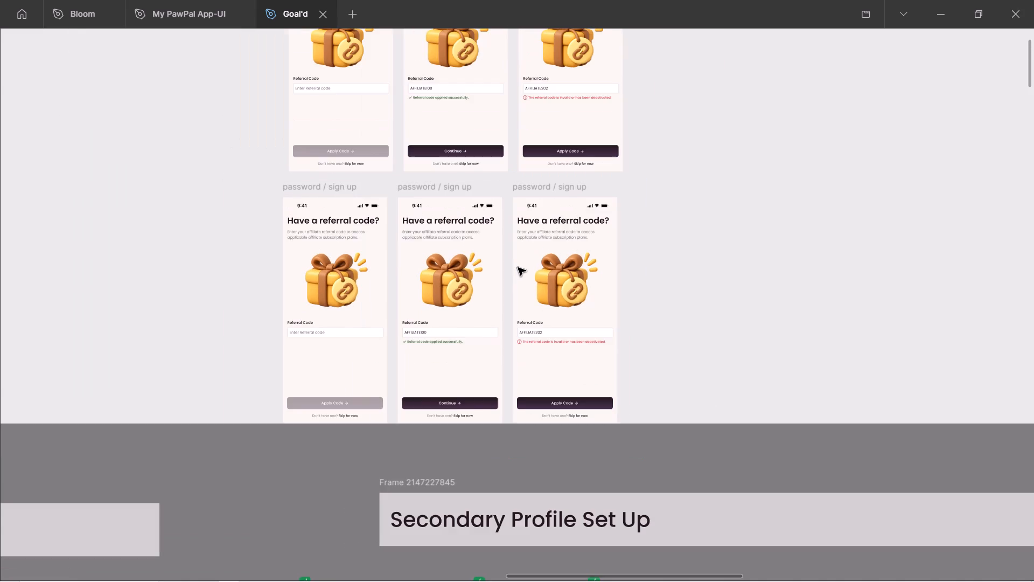
scroll(518, 266, up, 2)
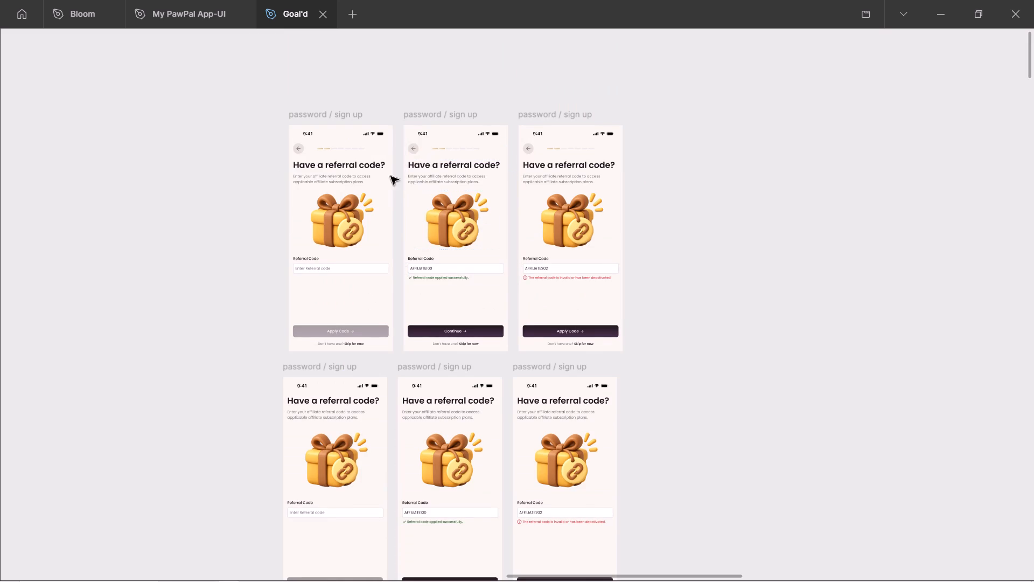
scroll(366, 166, down, 3)
scroll(371, 170, up, 4)
click(226, 177)
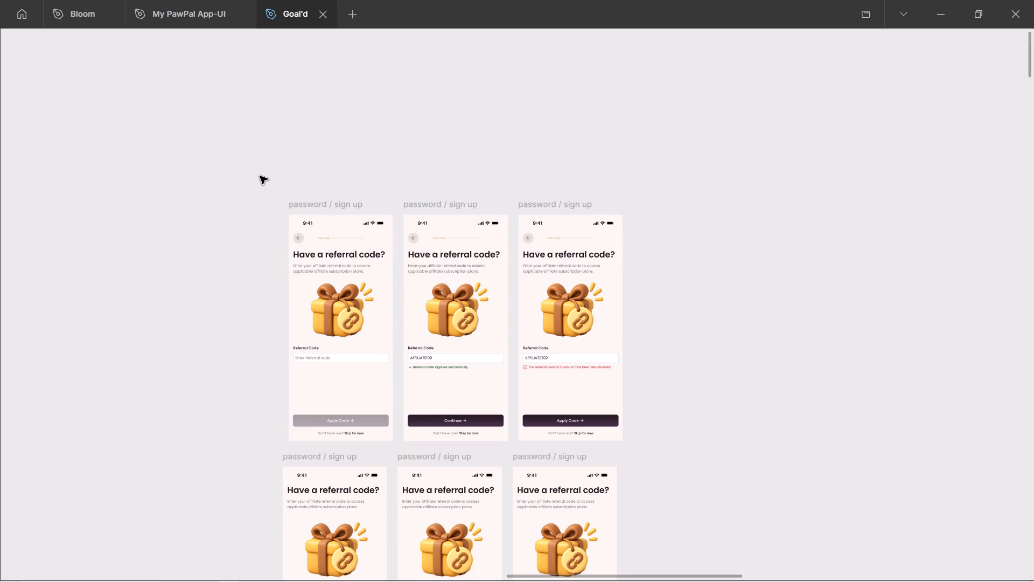
scroll(261, 175, down, 1)
scroll(228, 99, down, 1)
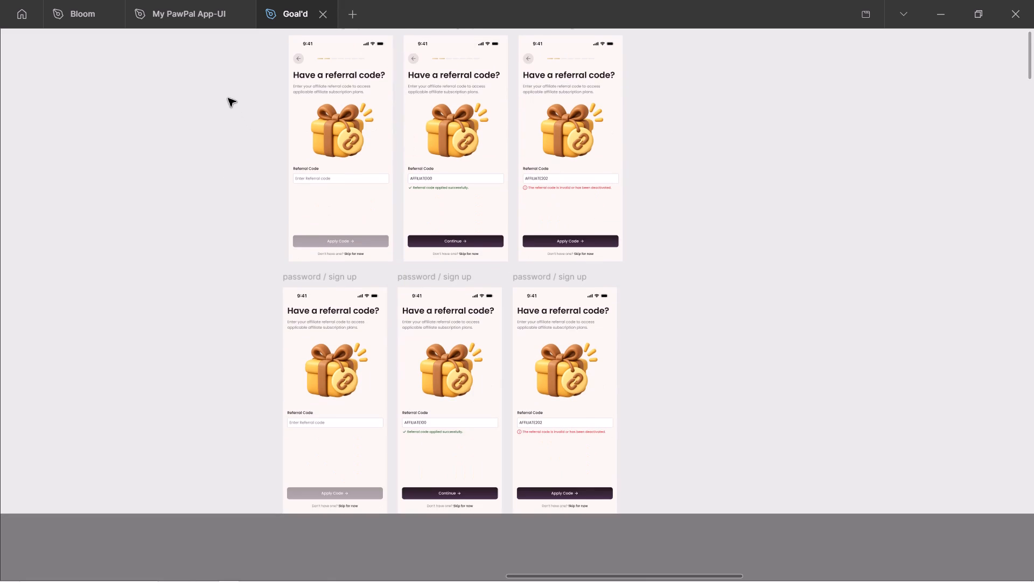
scroll(228, 99, up, 1)
scroll(228, 99, down, 2)
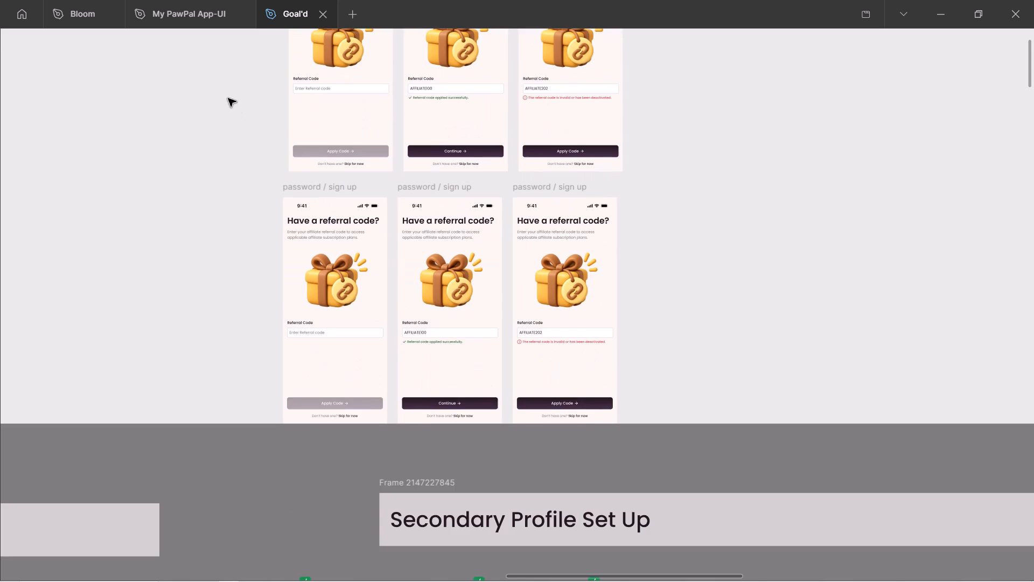
scroll(228, 99, up, 2)
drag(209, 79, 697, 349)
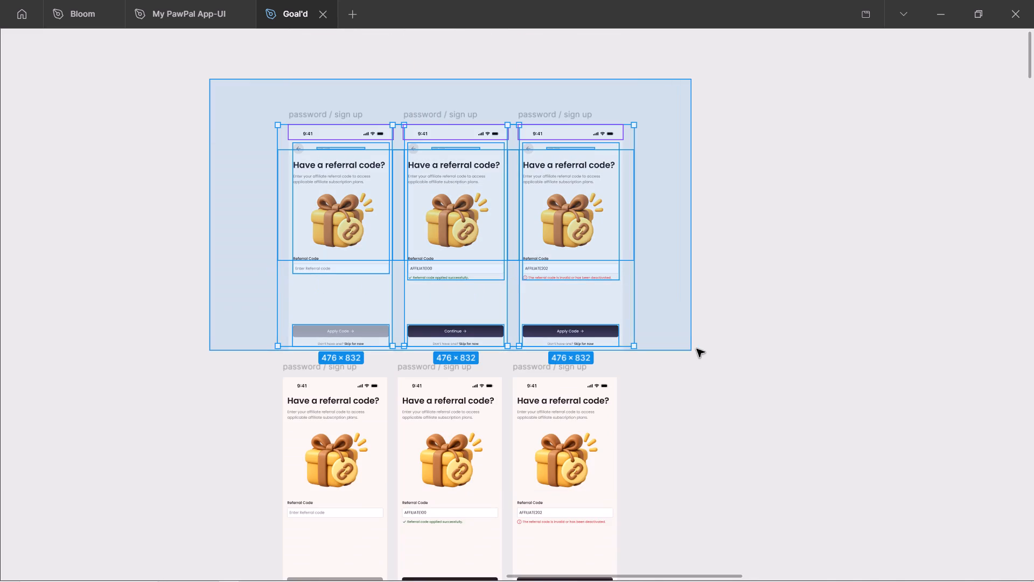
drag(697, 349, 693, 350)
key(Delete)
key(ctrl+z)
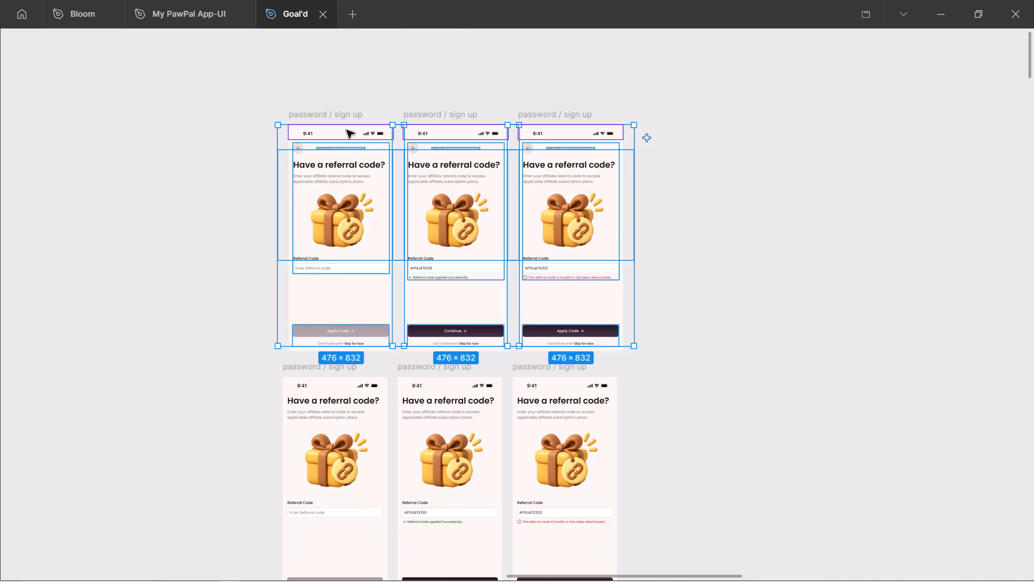
Delete the upper row of three duplicated "Have a referral code?" frames that have back arrows.
click(336, 115)
shift+click(455, 110)
shift+click(540, 112)
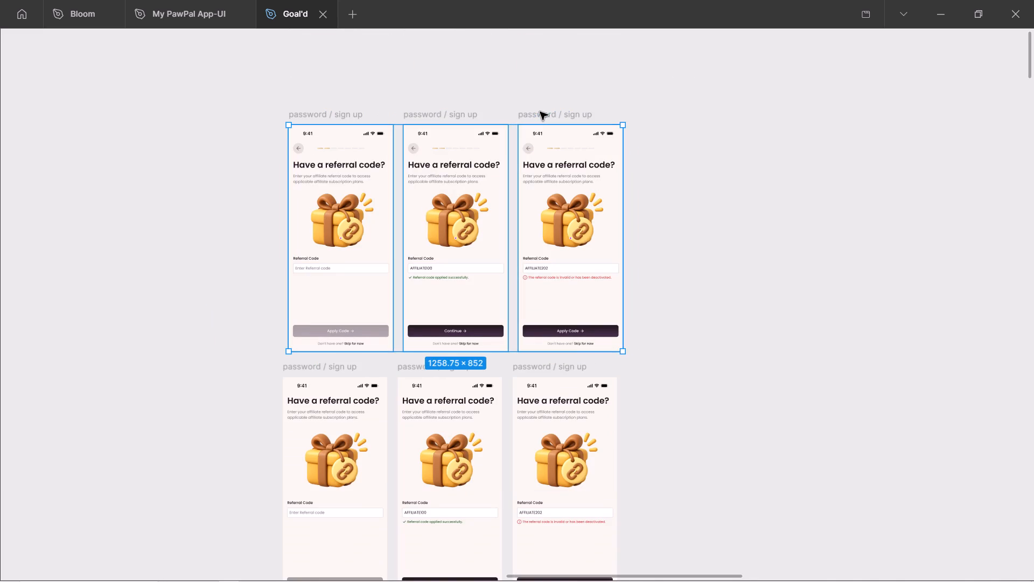
key(Delete)
Move the three referral code frames from Initial Onboarding to the empty canvas left of the Onboarding section and hide them.
ctrl+scroll(633, 126, down, 8)
ctrl+scroll(666, 147, up, 1)
ctrl+scroll(666, 147, down, 2)
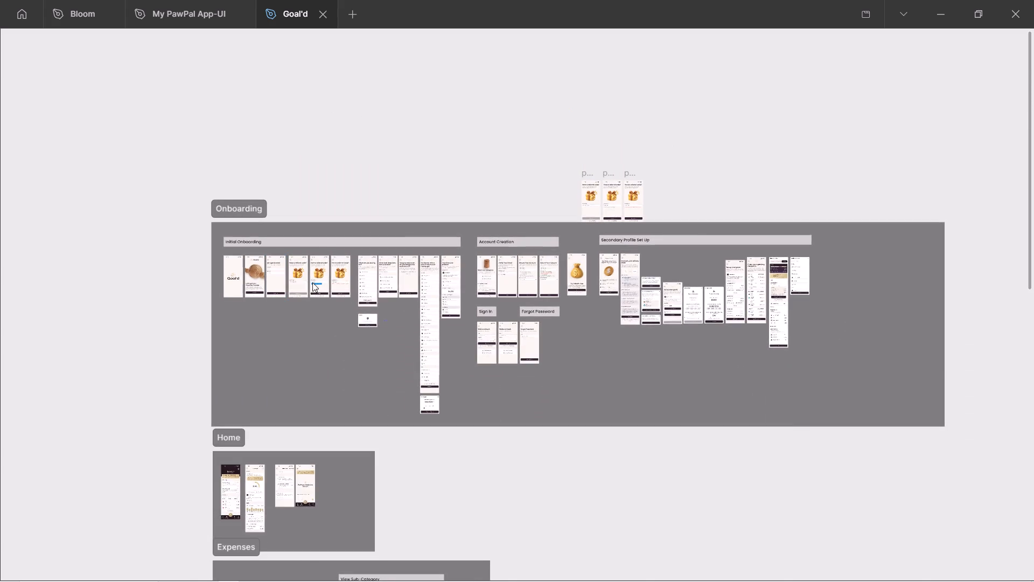
ctrl+scroll(314, 283, up, 3)
ctrl+scroll(314, 283, down, 1)
ctrl+scroll(315, 284, up, 3)
click(247, 186)
shift+click(329, 186)
shift+click(403, 189)
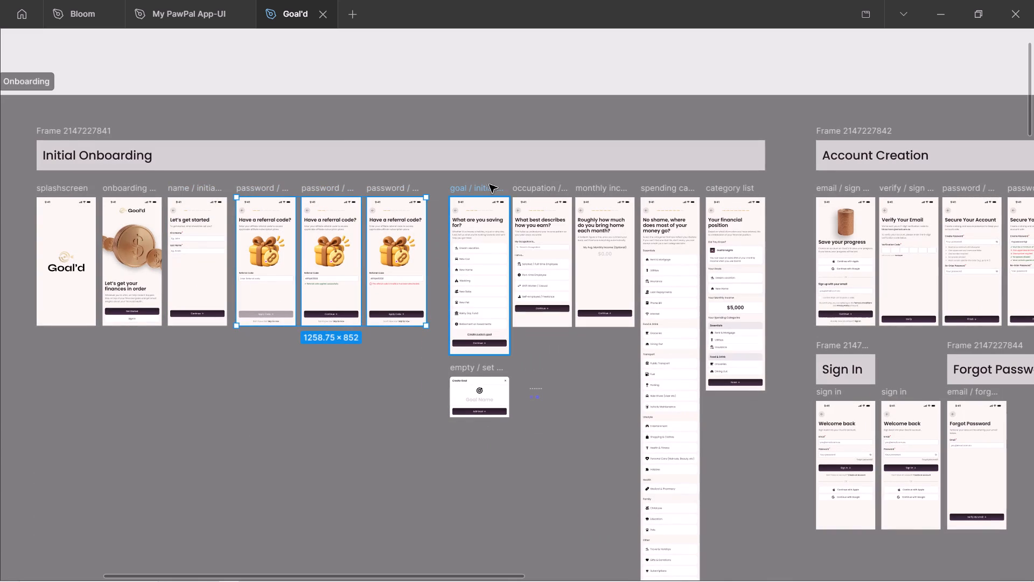
ctrl+scroll(380, 264, down, 4)
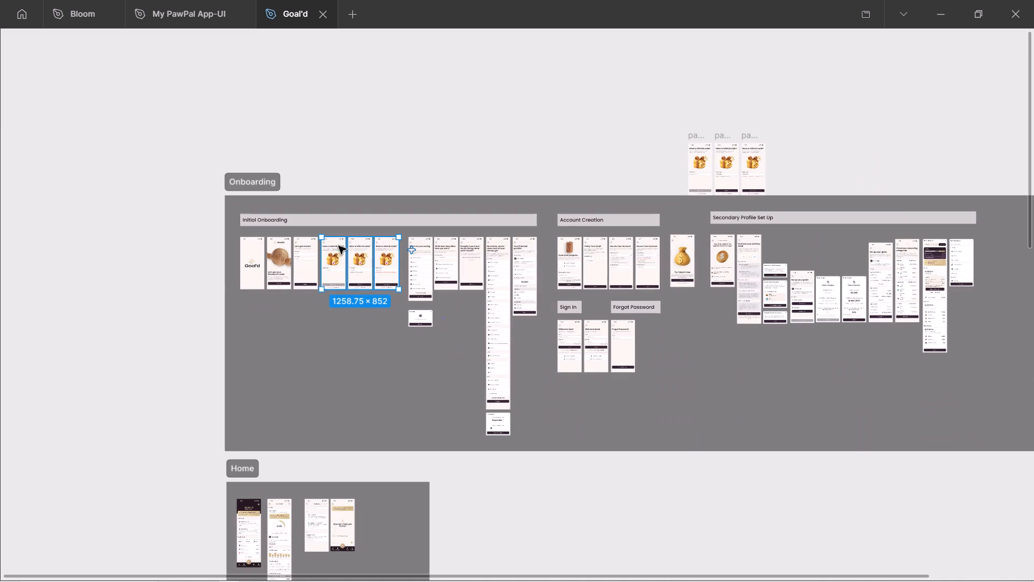
drag(338, 246, 157, 250)
key(ctrl+shift+h)
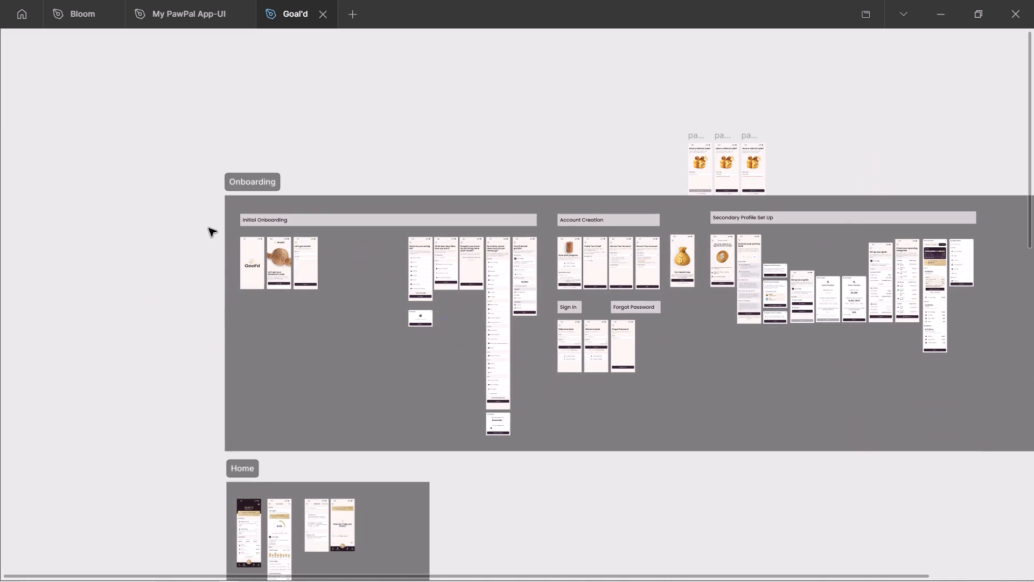
click(185, 207)
Extend the "Secondary Profile Set Up" heading bar to the right, past the last screen in its row.
ctrl+scroll(367, 253, up, 7)
ctrl+scroll(216, 243, down, 8)
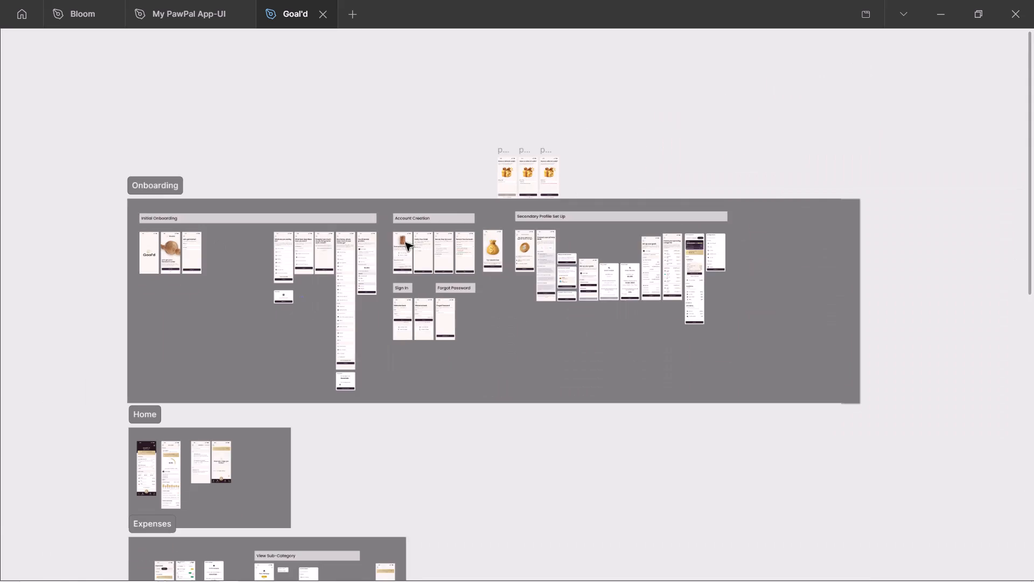
shift+scroll(494, 231, down, 3)
ctrl+scroll(326, 249, up, 3)
click(268, 191)
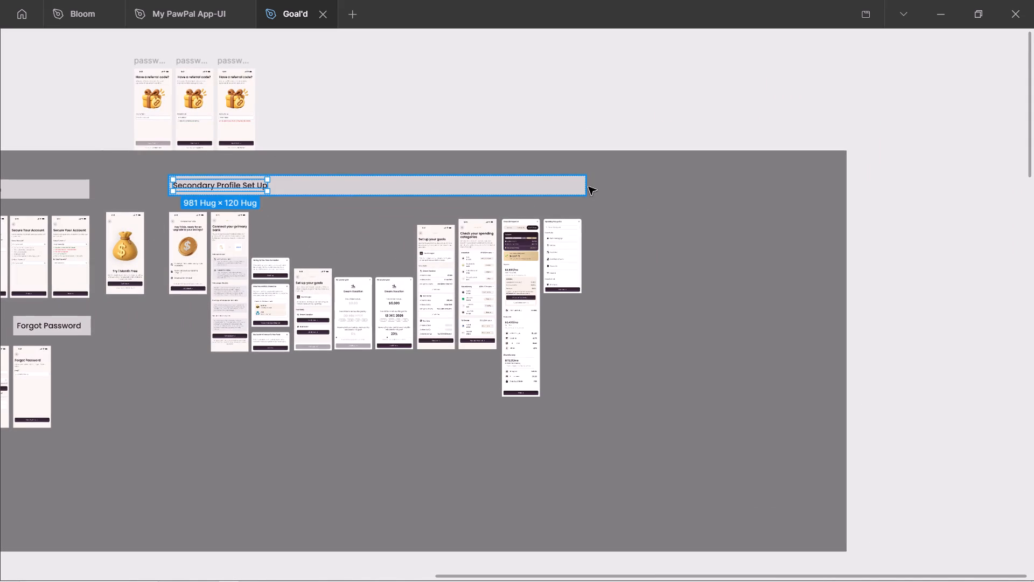
click(585, 187)
drag(584, 186, 638, 191)
click(891, 407)
Shift all the Secondary Profile Set Up screens right together so the last one lines up with the heading bar's right end.
drag(749, 472, 236, 213)
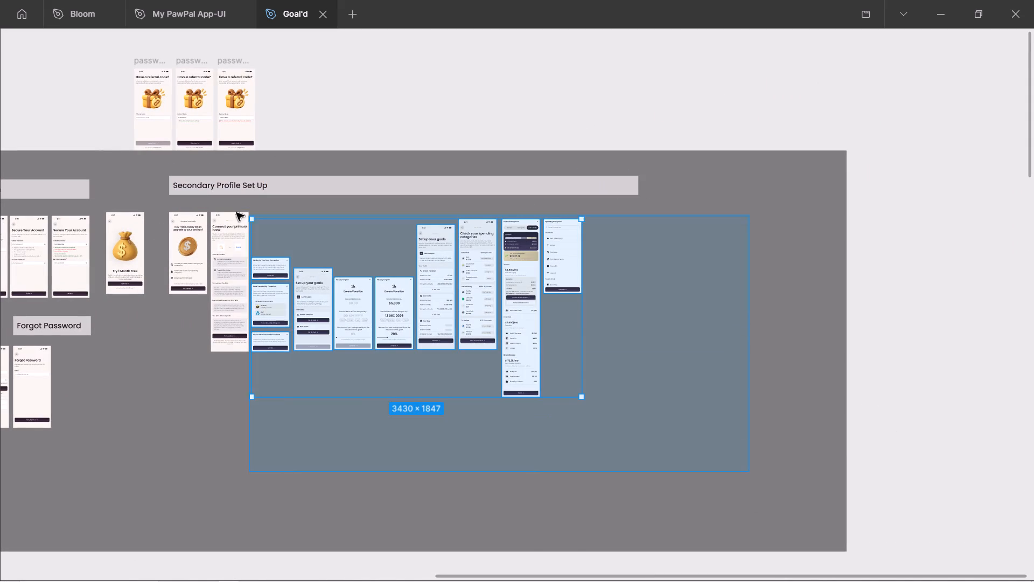
drag(236, 213, 210, 205)
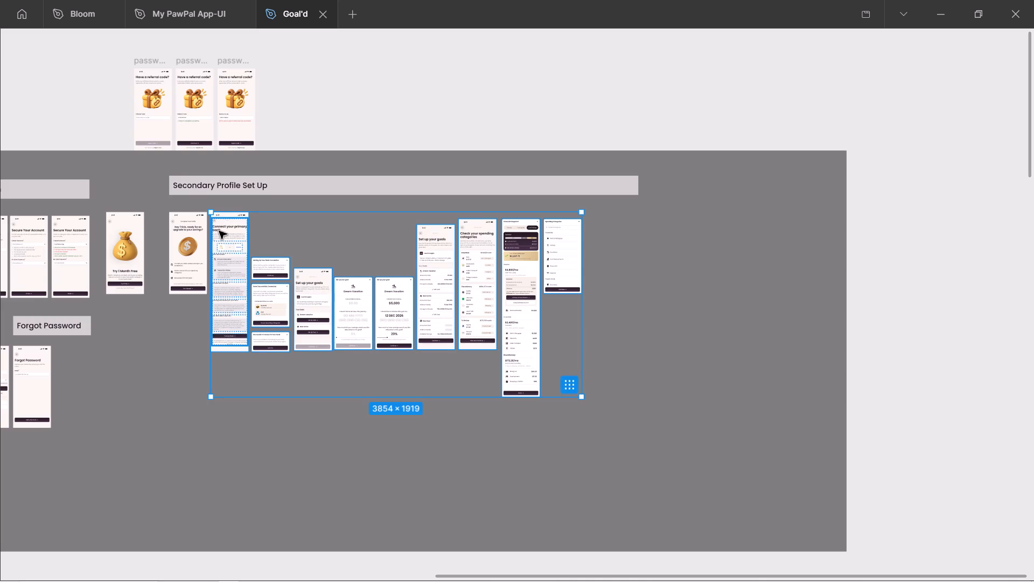
shift+click(180, 206)
shift+drag(184, 222, 204, 223)
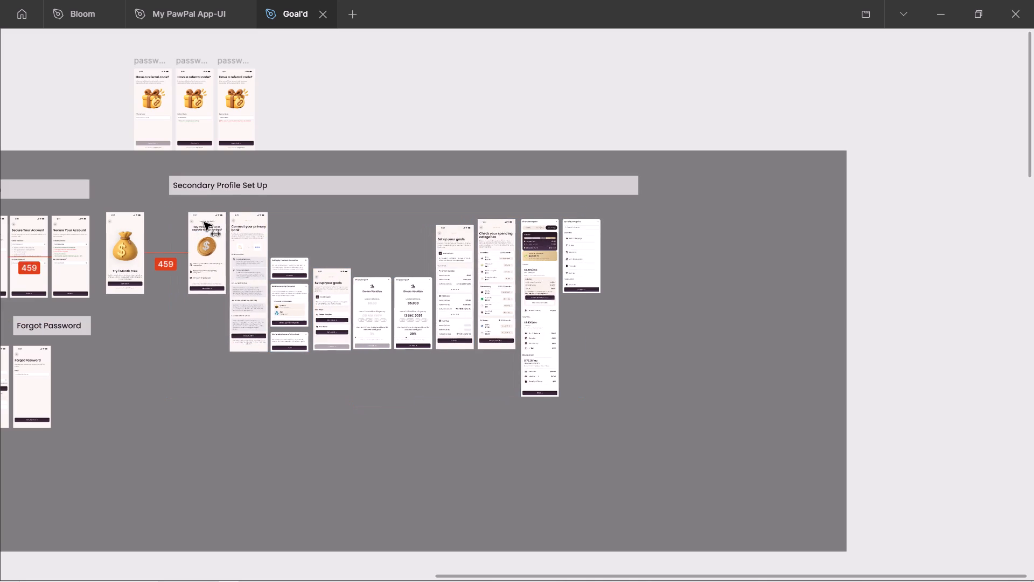
shift+drag(204, 223, 239, 224)
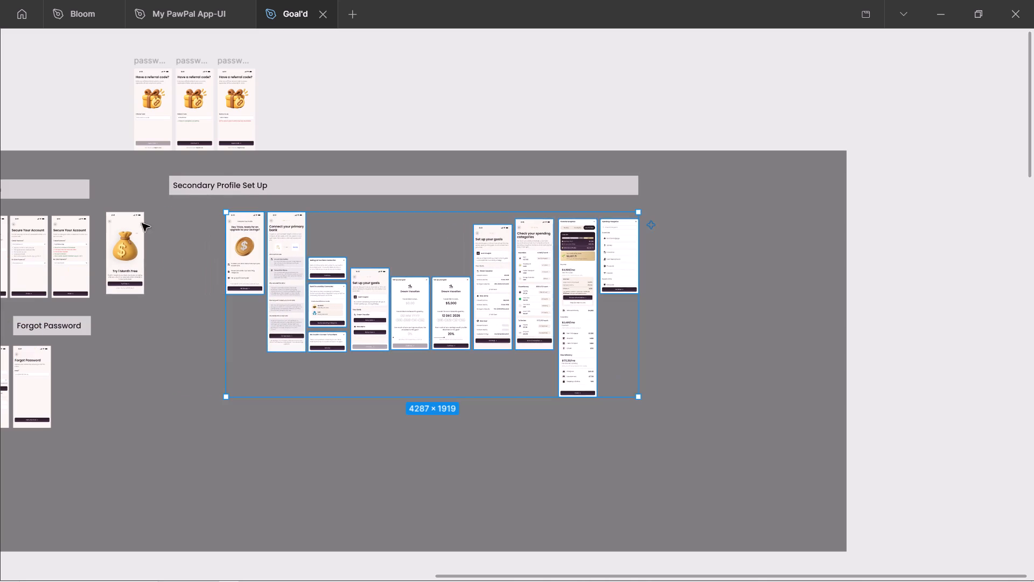
Move the subscription screen to the start of the Secondary Profile Set Up row, lined up with the heading bar's left end.
ctrl+scroll(64, 212, up, 2)
drag(136, 198, 139, 198)
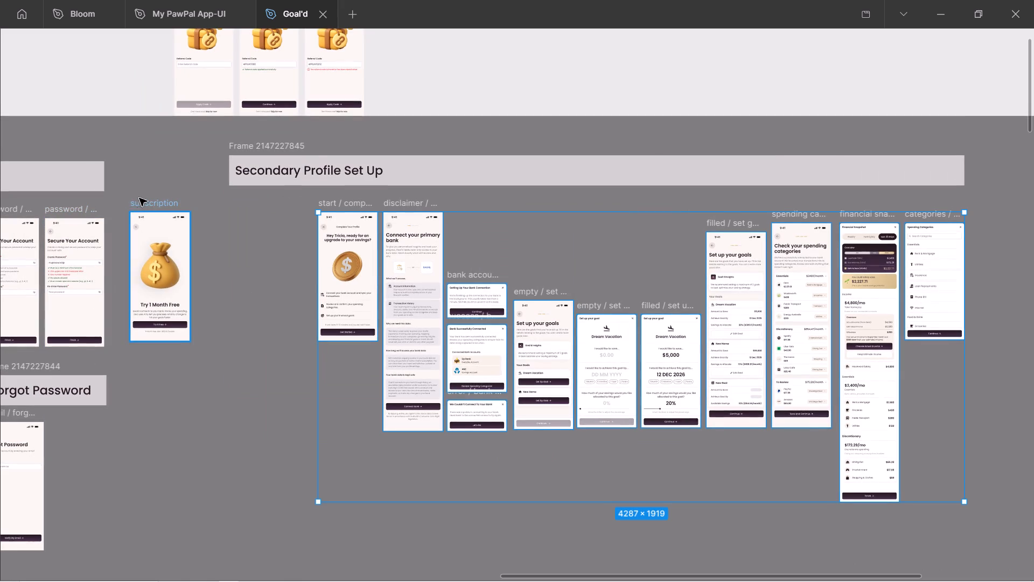
drag(139, 198, 233, 202)
click(233, 200)
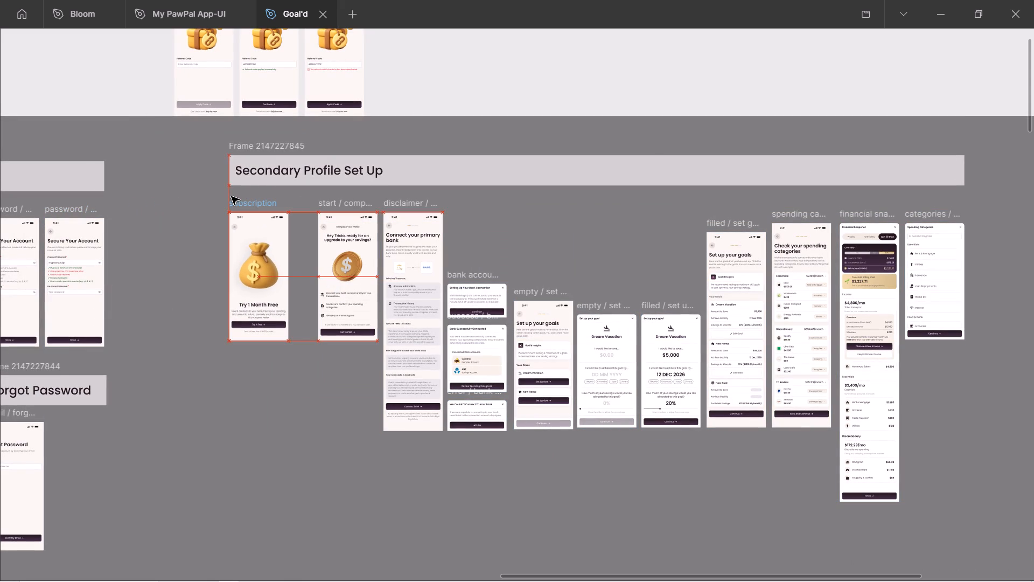
shift+scroll(178, 219, up, 3)
ctrl+scroll(251, 229, down, 3)
click(266, 135)
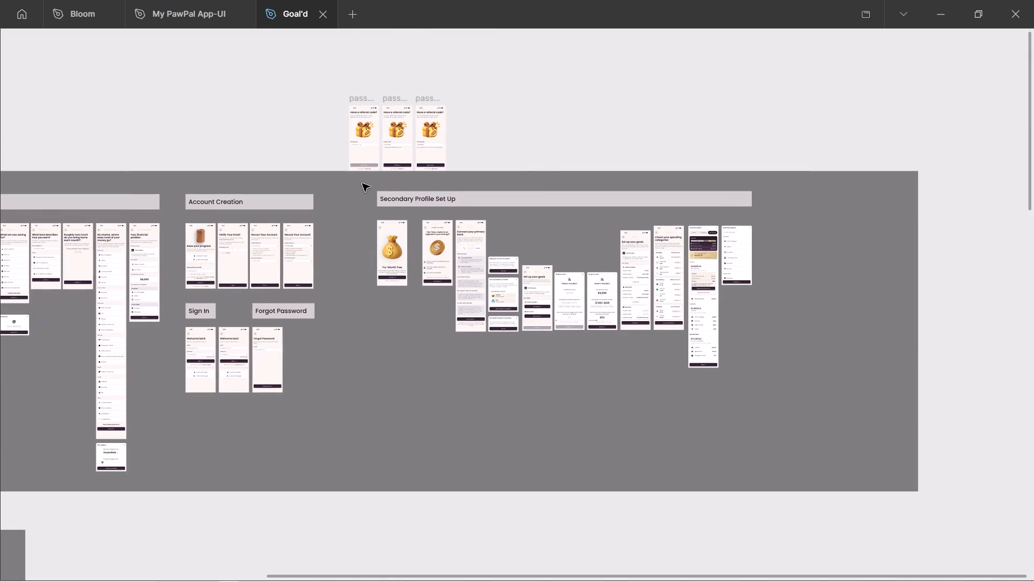
Shift the Secondary Profile Set Up heading bar and all its screens right together, away from Account Creation.
drag(362, 184, 804, 436)
shift+drag(384, 238, 412, 238)
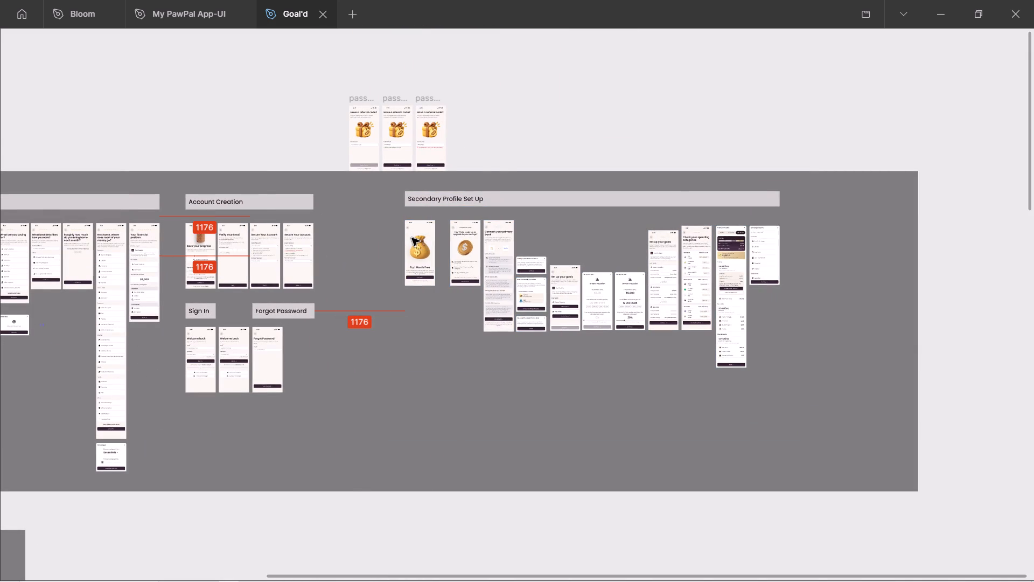
click(501, 169)
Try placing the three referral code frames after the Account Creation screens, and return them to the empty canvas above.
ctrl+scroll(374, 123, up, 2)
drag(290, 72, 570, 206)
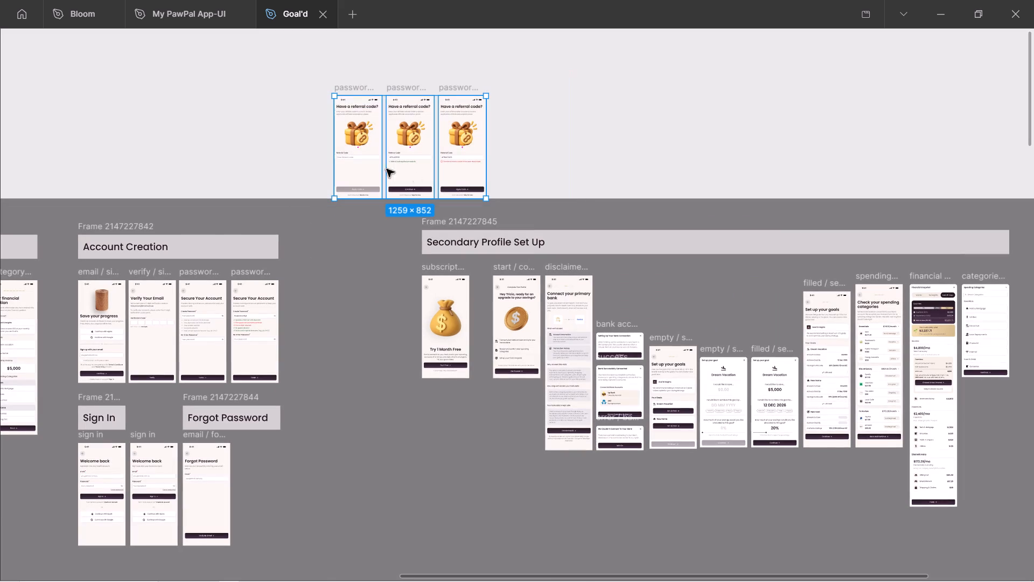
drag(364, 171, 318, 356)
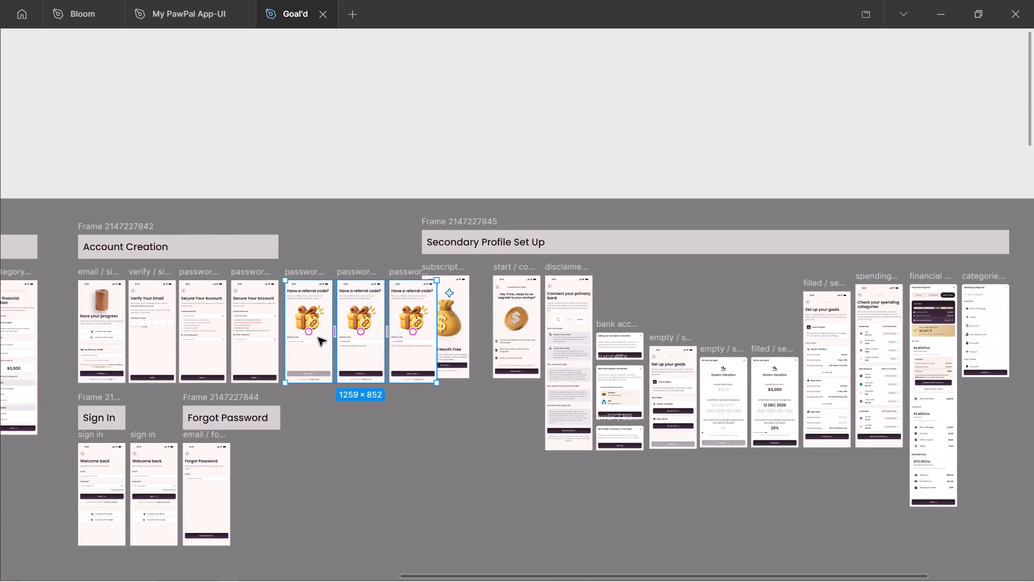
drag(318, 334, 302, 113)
Move the subscription screen right so it sits just beside the start screen in the Secondary Profile Set Up row.
drag(438, 265, 455, 264)
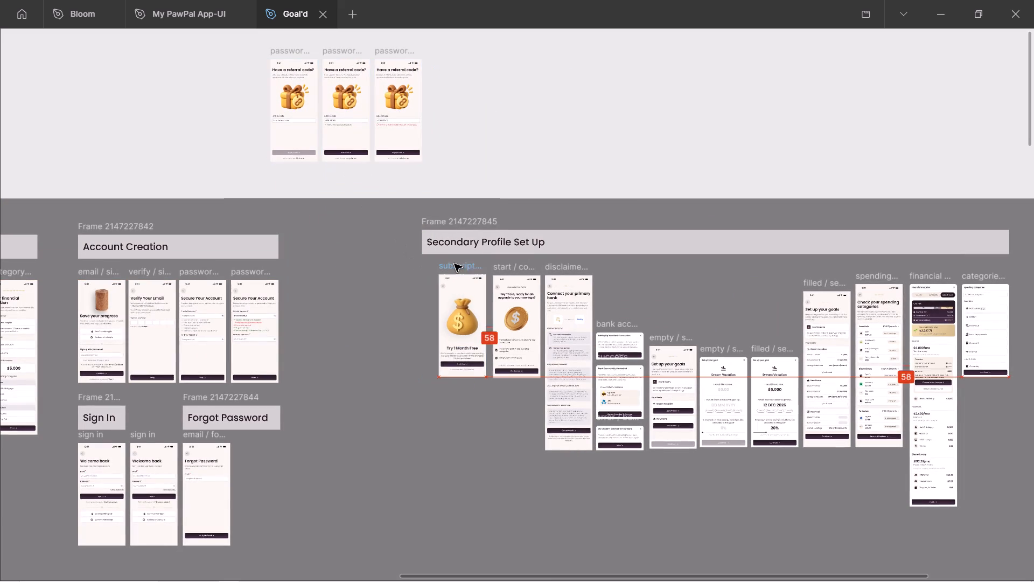
drag(455, 264, 459, 266)
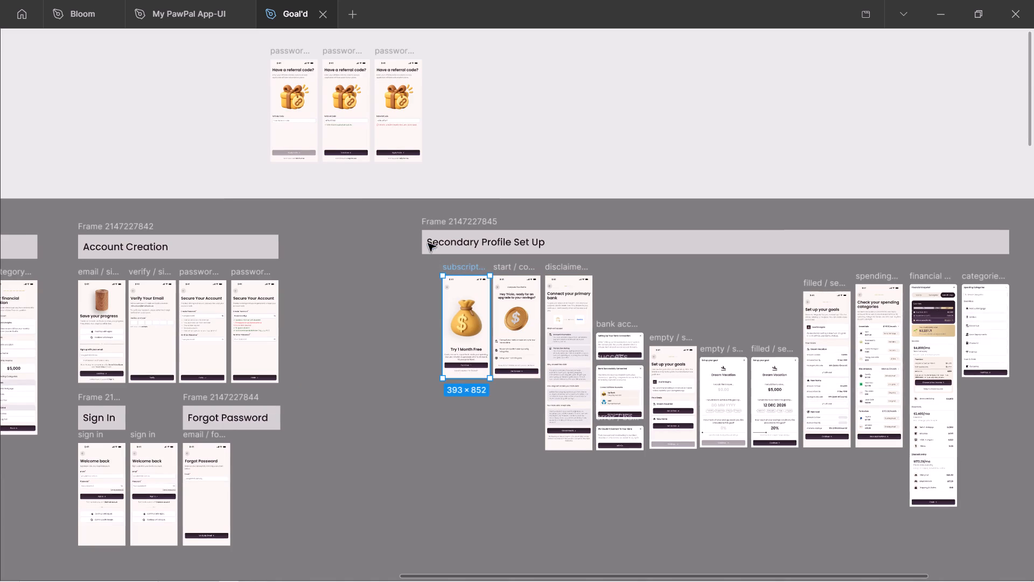
Align the Secondary Profile Set Up heading bar with the subscription screen and shorten it to 4707 wide, ending at the last screen.
click(436, 221)
shift+drag(436, 223, 455, 222)
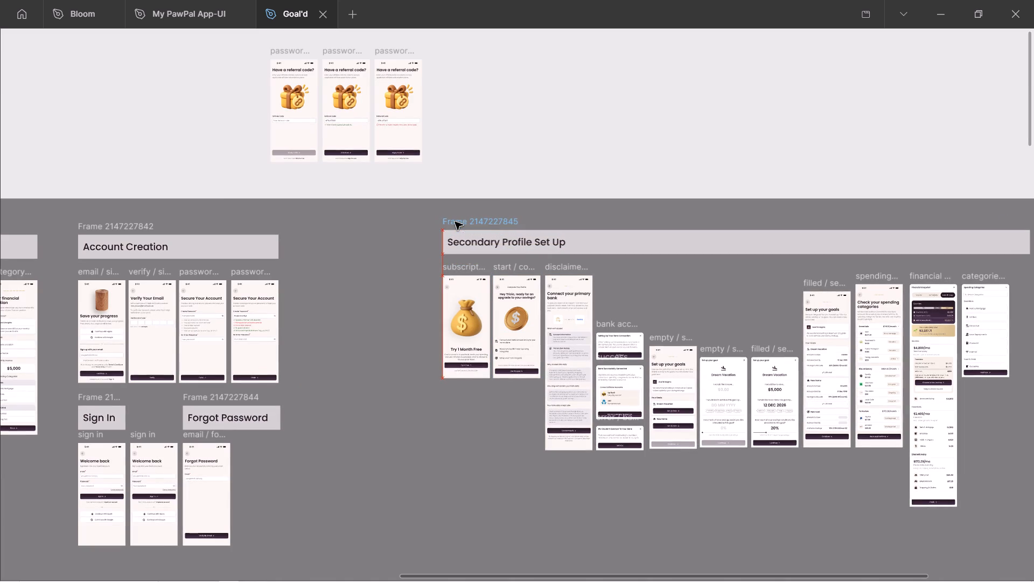
ctrl+scroll(436, 223, down, 2)
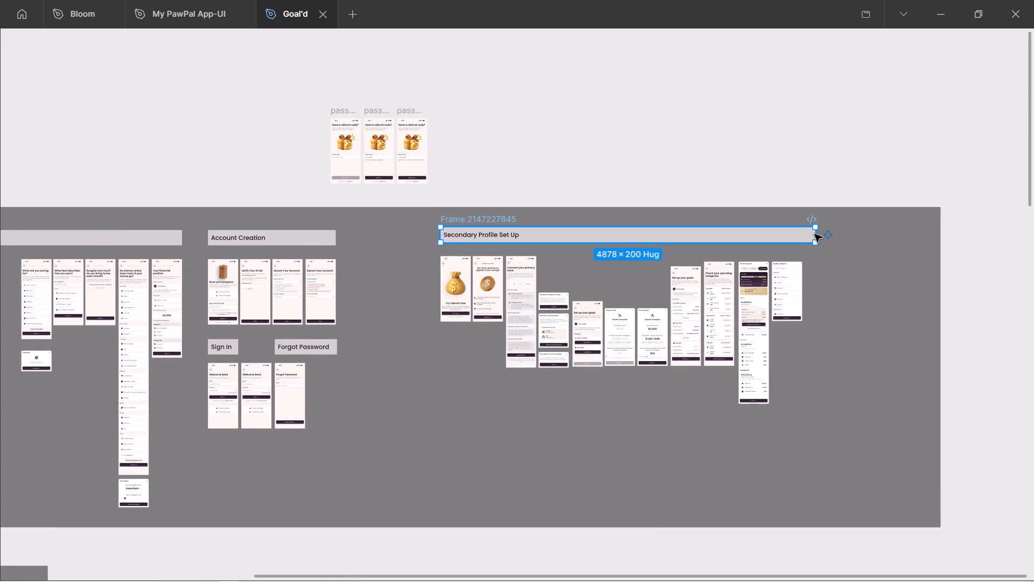
click(815, 234)
drag(817, 236, 804, 242)
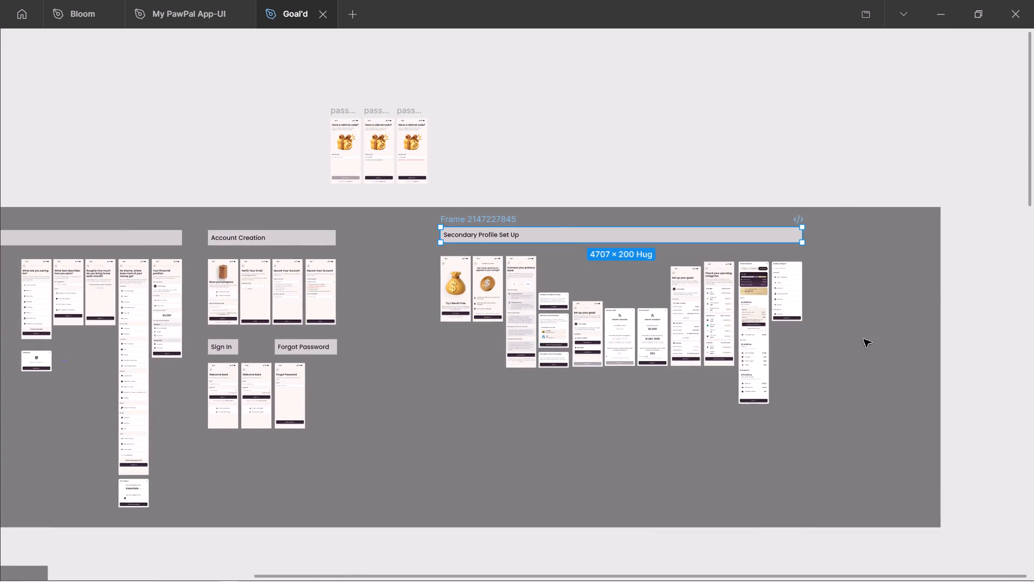
Shift the Secondary Profile Set Up heading bar and screens further right to make room for the referral code frames.
click(981, 410)
drag(965, 454, 399, 210)
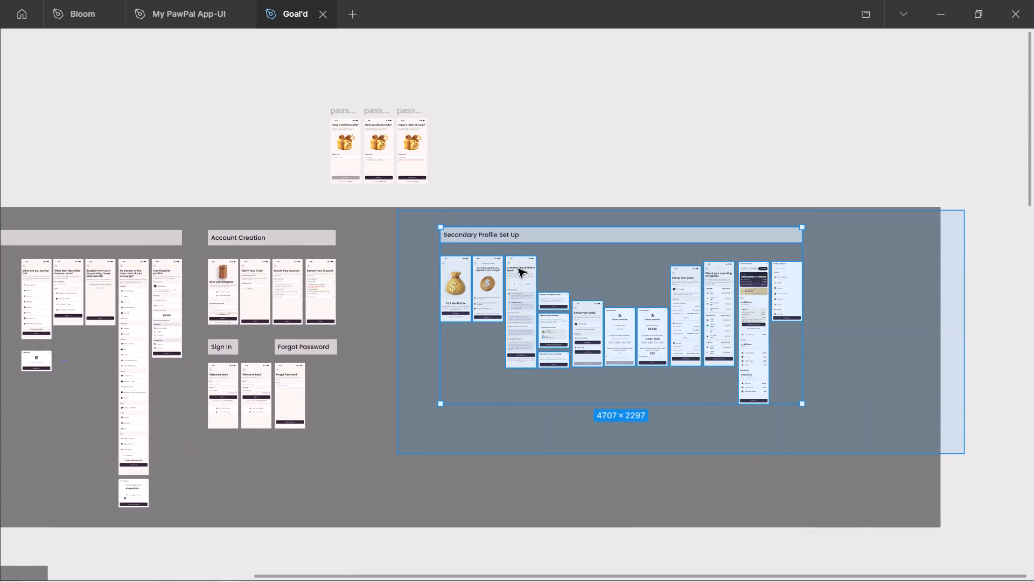
shift+drag(462, 286, 495, 285)
click(468, 150)
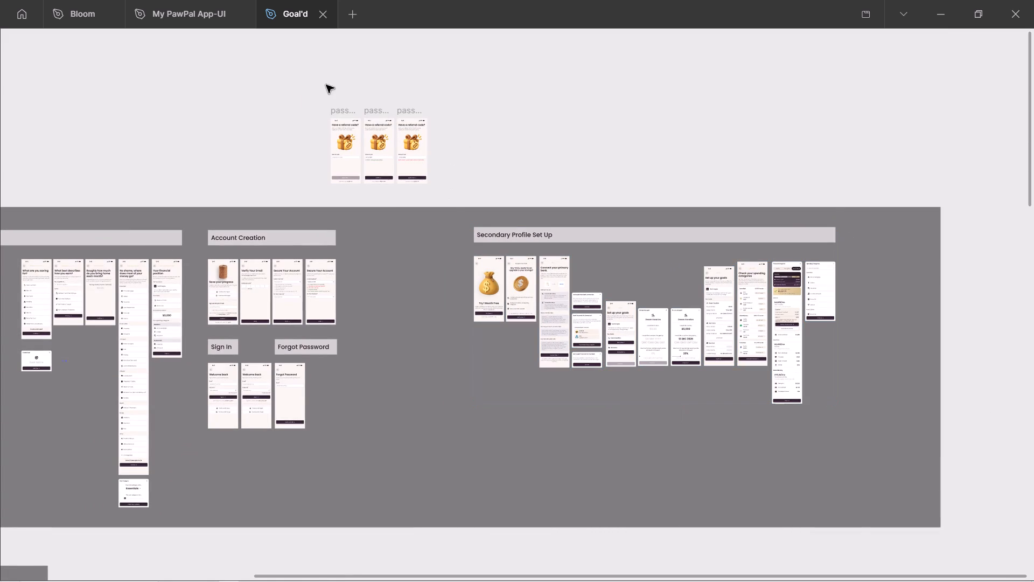
Move the three referral code frames into the Onboarding section between Account Creation and Secondary Profile Set Up, level with the Account Creation screens.
drag(310, 89, 455, 214)
drag(353, 156, 368, 286)
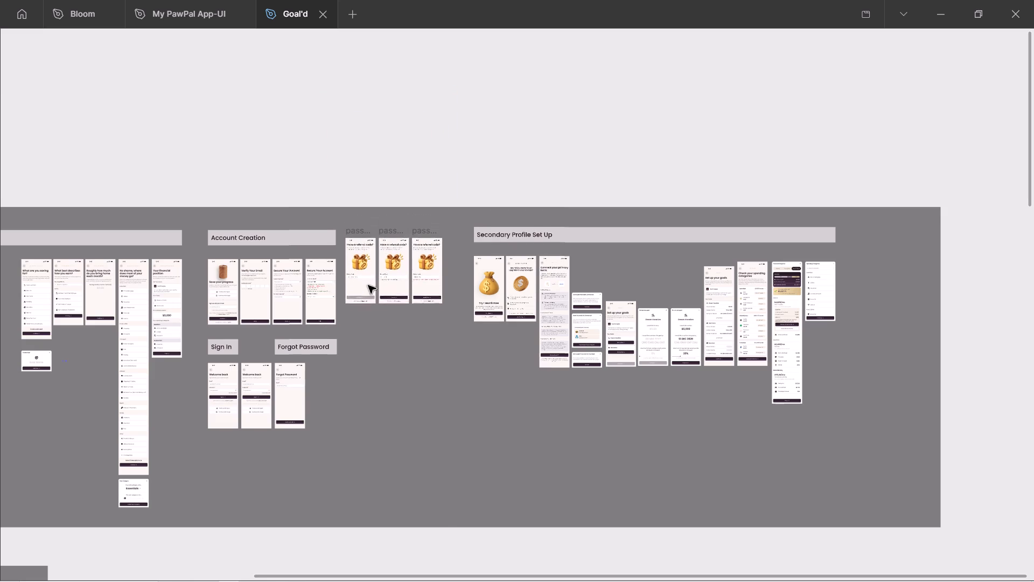
drag(368, 286, 368, 286)
ctrl+scroll(368, 286, up, 6)
drag(355, 287, 369, 332)
ctrl+scroll(529, 282, down, 4)
click(501, 122)
Duplicate the Account Creation heading bar above the referral code frames, with its left end aligned to the first frame.
ctrl+scroll(373, 225, up, 2)
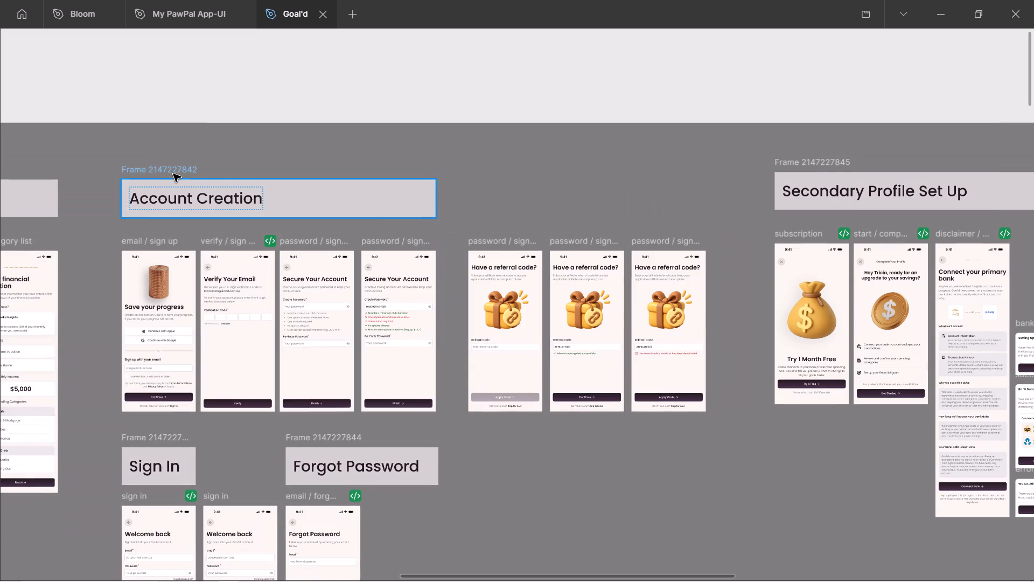
click(169, 172)
alt+drag(195, 192, 577, 190)
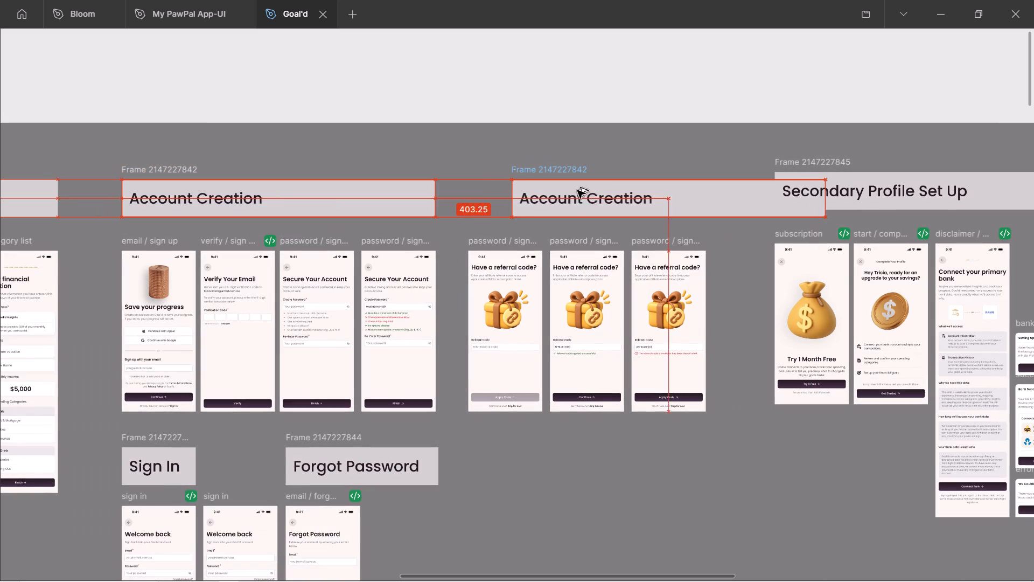
alt+drag(577, 190, 537, 193)
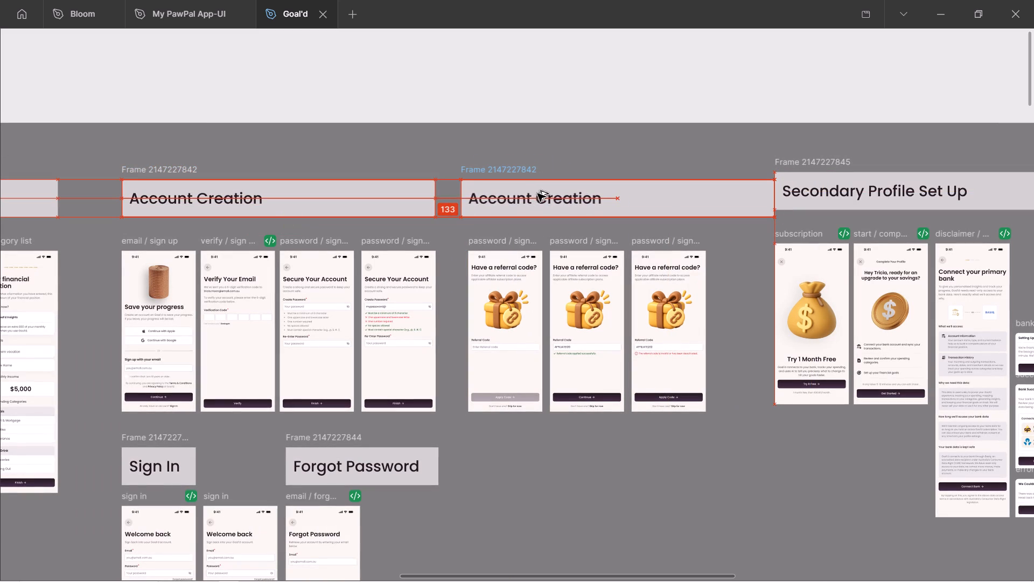
alt+drag(537, 193, 543, 195)
Change the duplicated heading's text to "Referral Code".
double_click(500, 200)
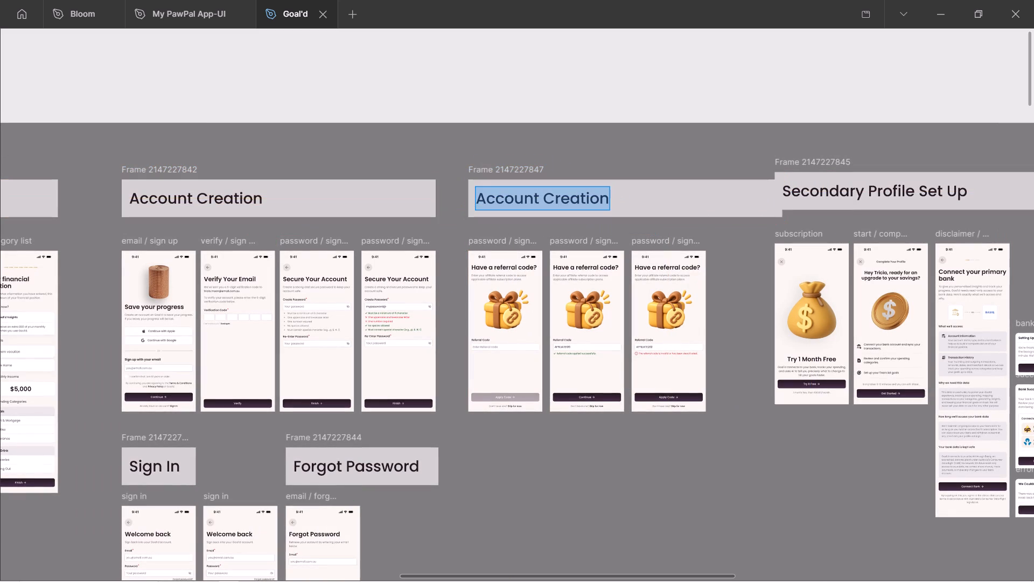
text(rEFER)
key(ctrl+a)
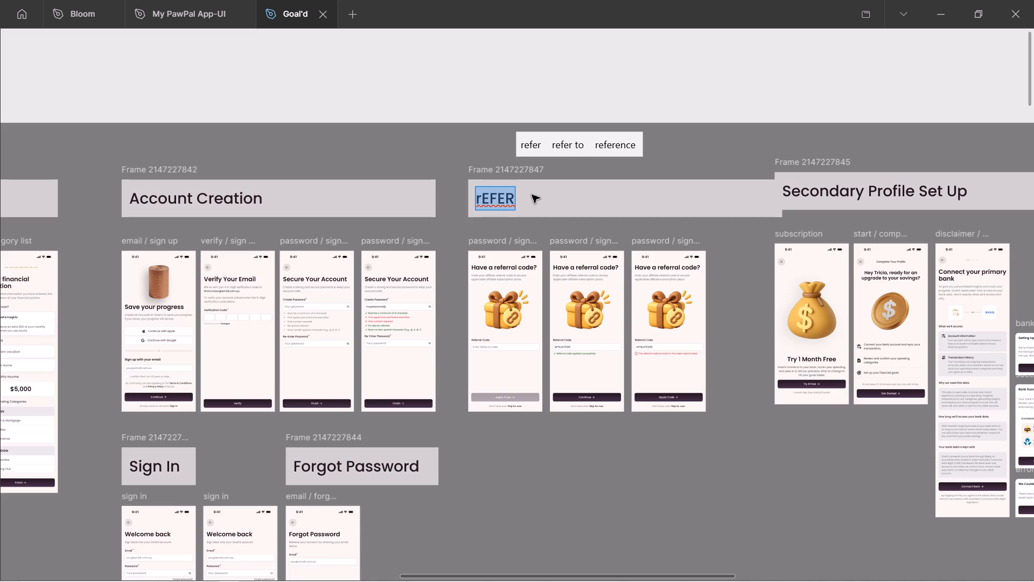
text(rEFER)
key(BackSpace)
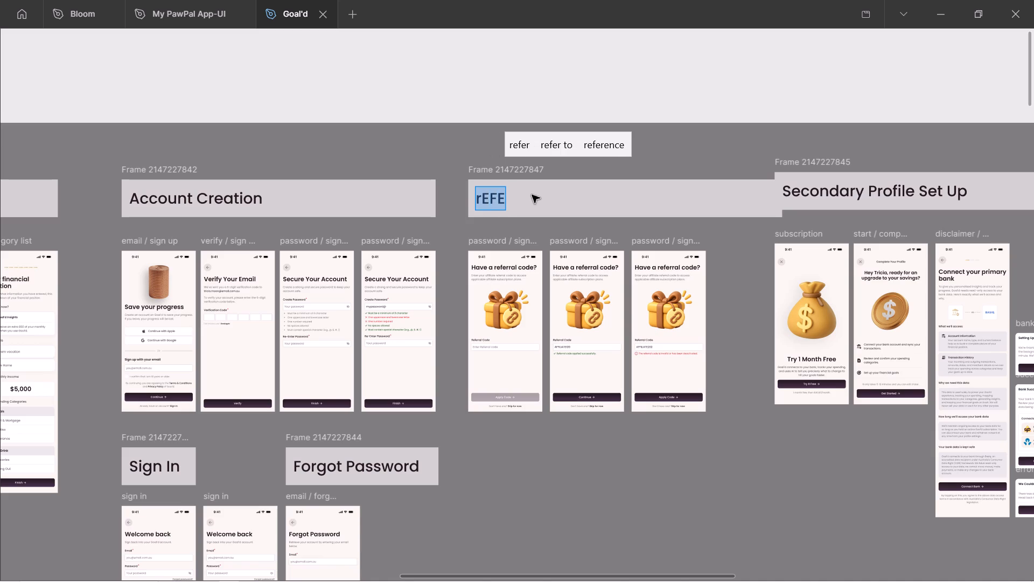
text(Referral Code)
double_click(491, 151)
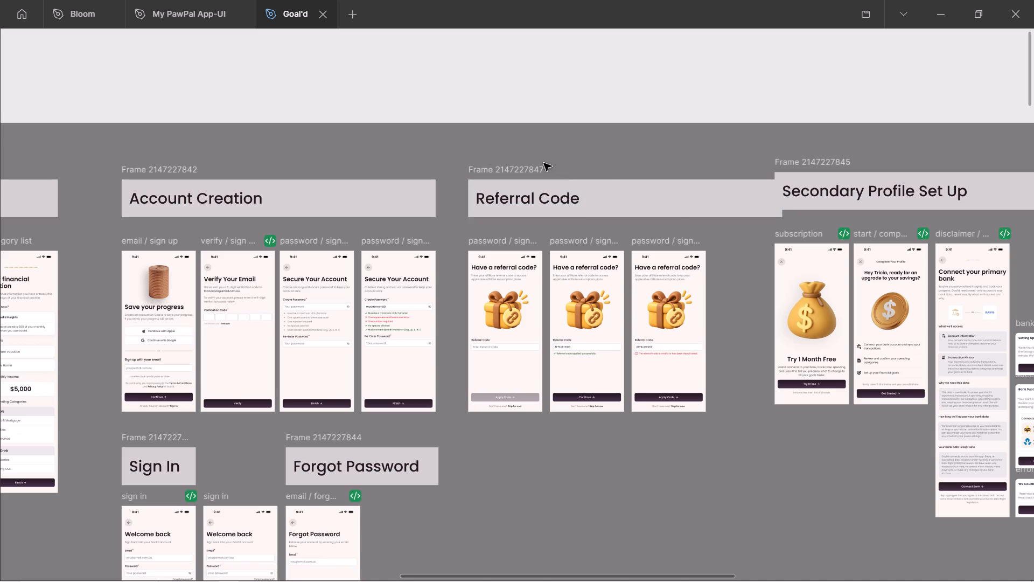
Shorten the Referral Code heading bar so it ends at the third referral code frame.
click(531, 165)
drag(783, 200, 710, 223)
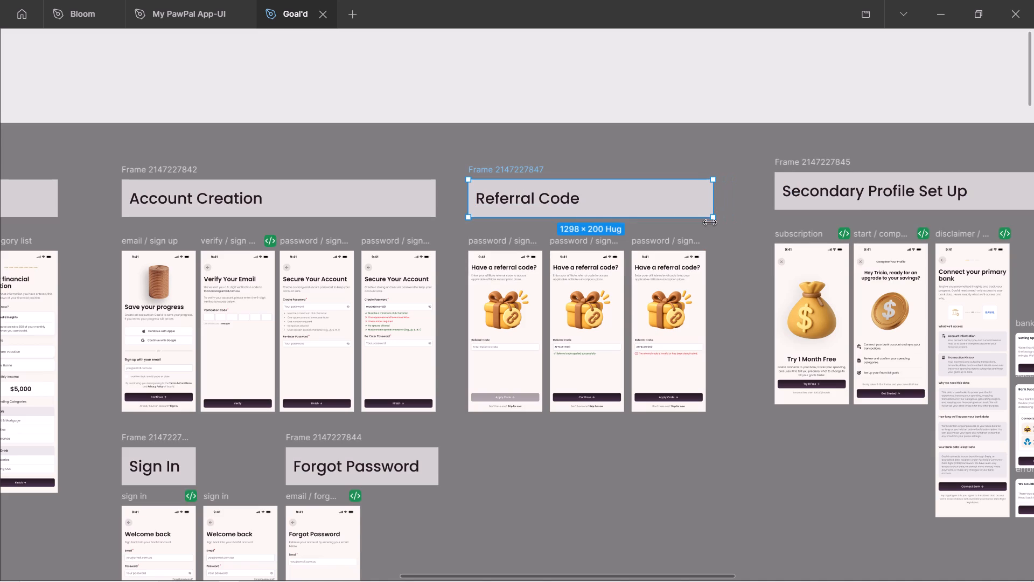
drag(710, 223, 709, 223)
ctrl+scroll(593, 222, down, 5)
click(620, 135)
Move the Initial Onboarding screens from the savings goal to the category list left, closing the gap after the name screen.
ctrl+scroll(562, 189, down, 4)
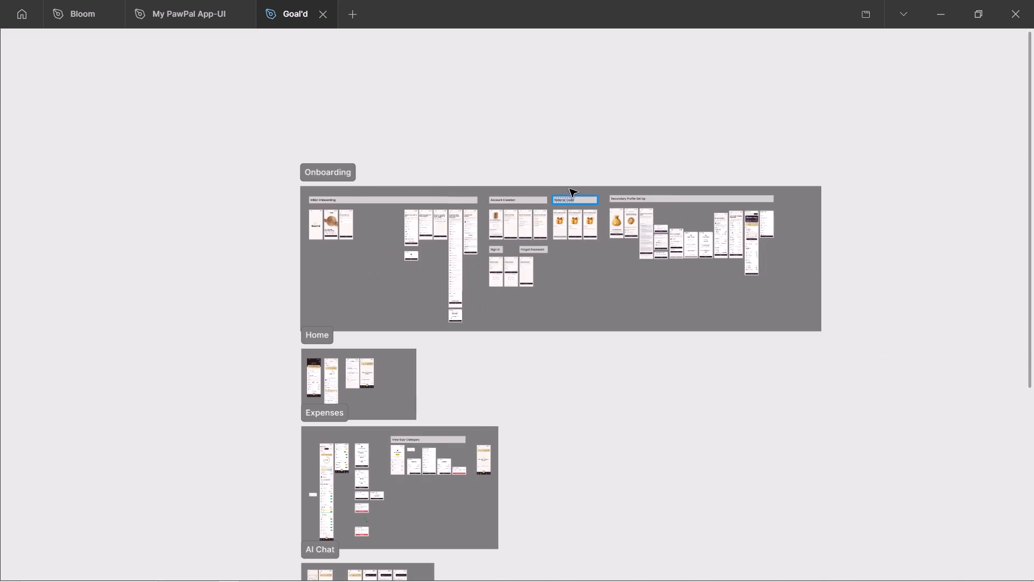
ctrl+scroll(418, 226, up, 6)
ctrl+scroll(477, 258, down, 2)
ctrl+scroll(477, 258, up, 1)
ctrl+scroll(477, 258, down, 2)
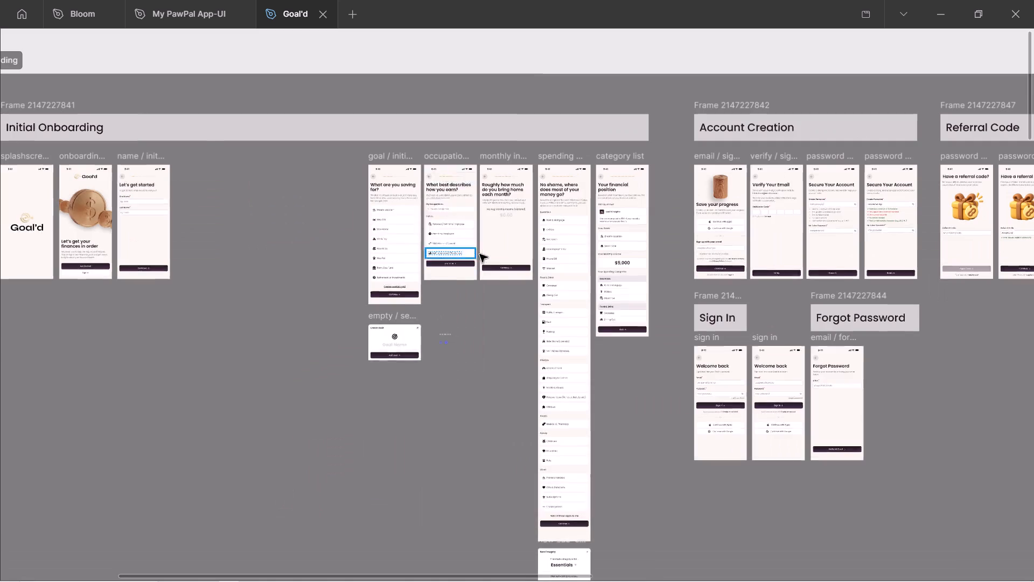
drag(582, 439, 436, 212)
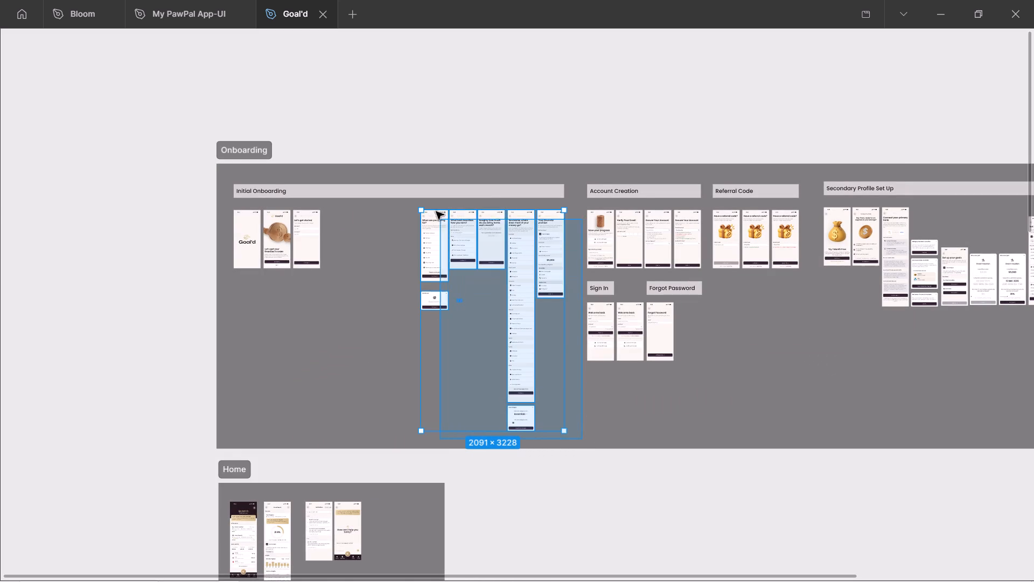
drag(436, 212, 417, 203)
shift+drag(446, 241, 358, 240)
click(388, 149)
Shorten the Initial Onboarding heading bar so it ends at the category list screen.
click(359, 195)
drag(564, 191, 547, 192)
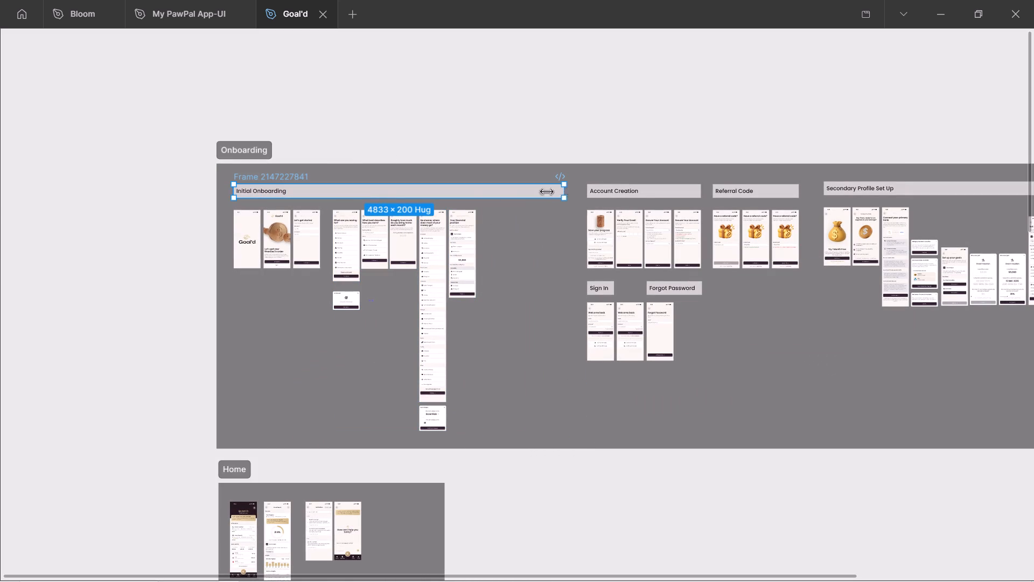
drag(547, 192, 477, 202)
Move the Account Creation, Sign In, Forgot Password, Referral Code and Secondary Profile Set Up groups left together, closer to Initial Onboarding.
ctrl+scroll(481, 192, down, 4)
click(523, 147)
drag(516, 165, 735, 307)
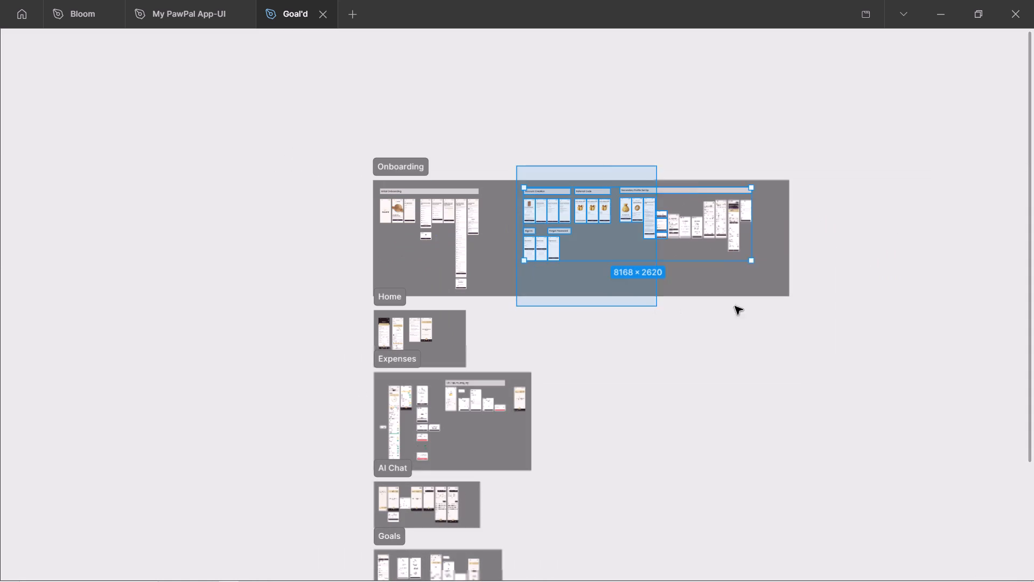
drag(735, 307, 821, 307)
ctrl+scroll(473, 186, up, 2)
shift+drag(556, 226, 540, 225)
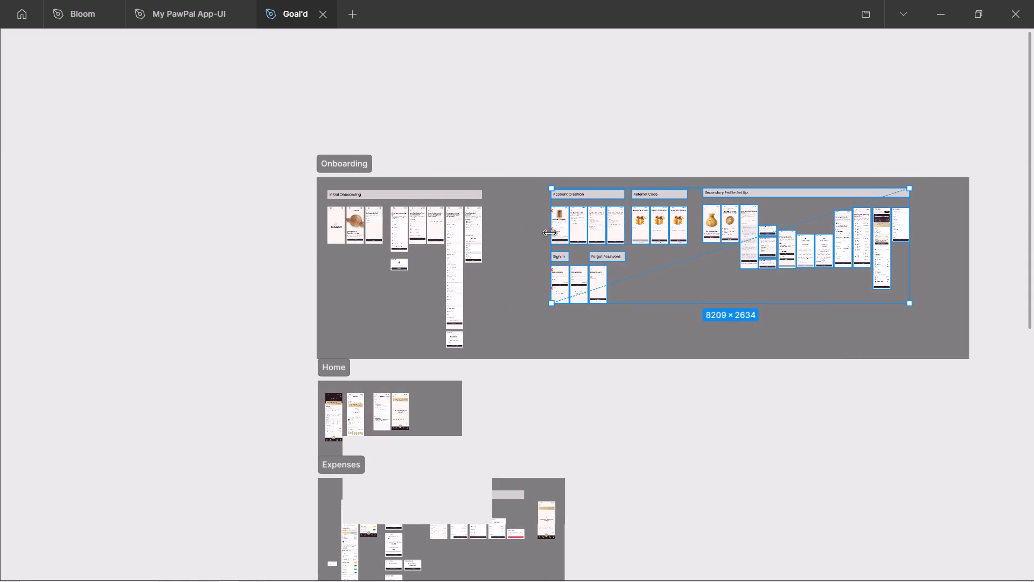
key(ctrl+z)
shift+drag(594, 228, 544, 228)
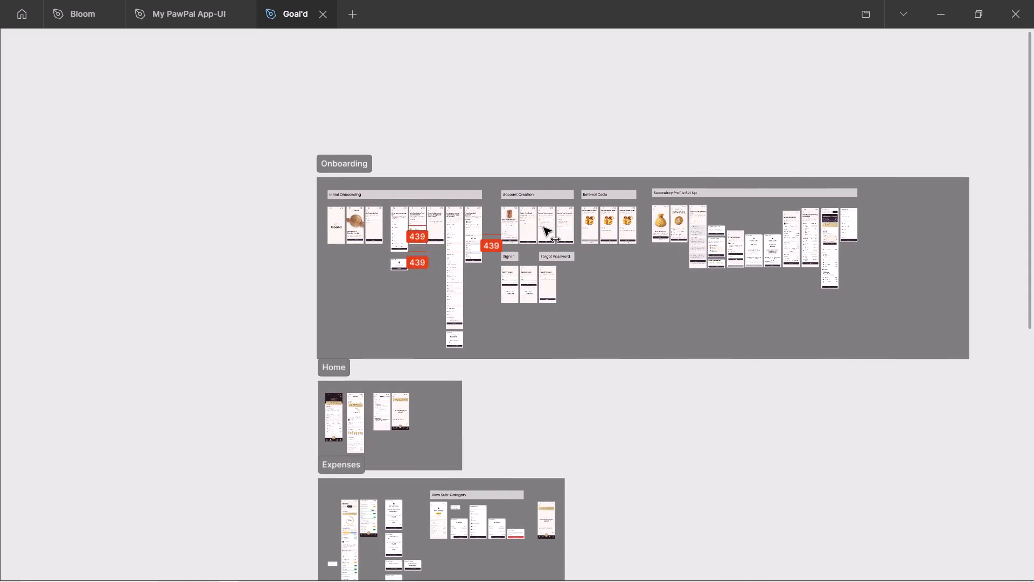
shift+drag(544, 228, 534, 229)
click(525, 156)
Look over the rearranged Onboarding section and check back with the page open in the browser.
ctrl+scroll(514, 162, up, 1)
ctrl+scroll(514, 162, down, 5)
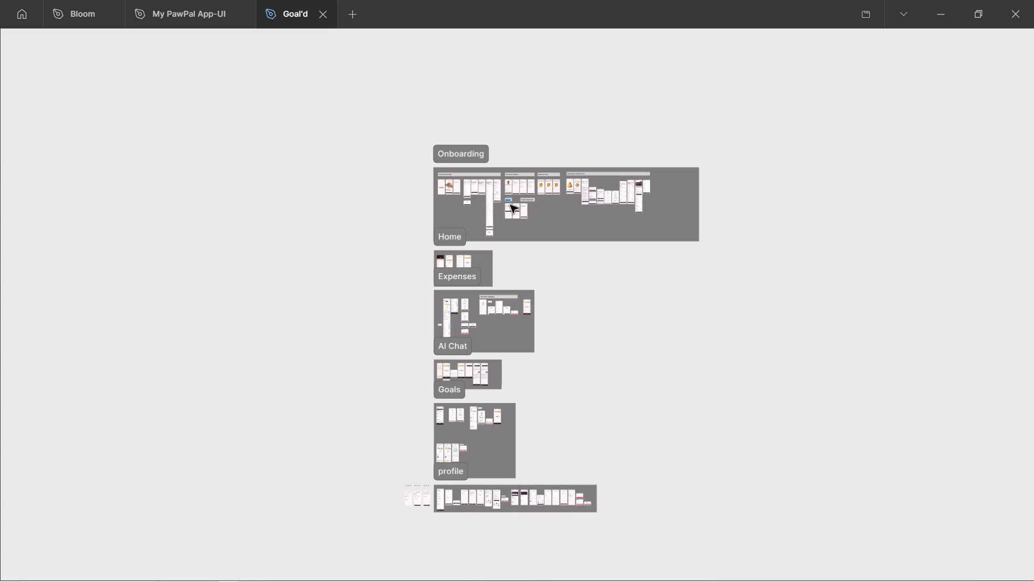
ctrl+scroll(535, 197, up, 5)
ctrl+scroll(535, 197, down, 1)
ctrl+scroll(535, 197, up, 2)
ctrl+scroll(535, 196, down, 2)
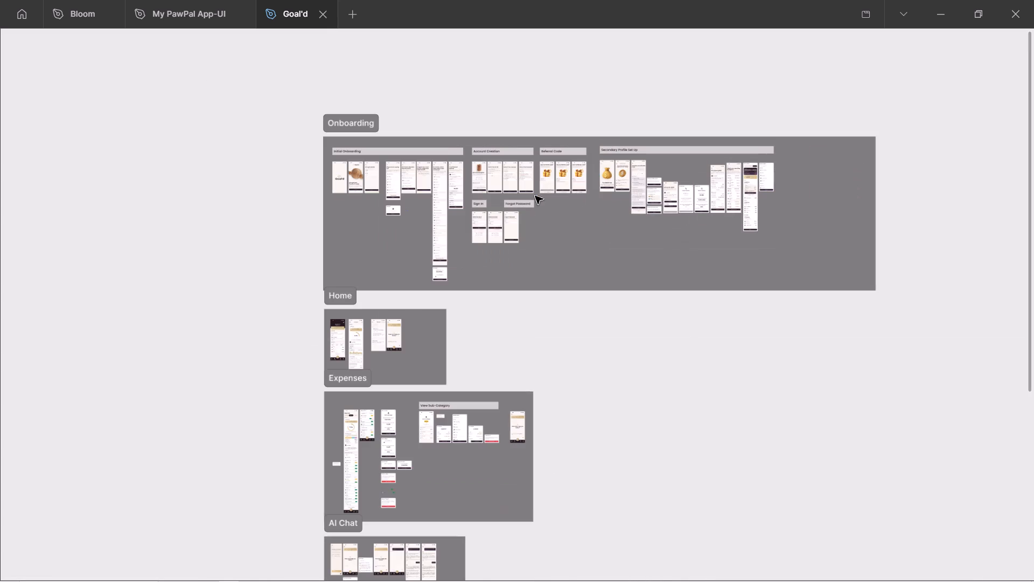
click(624, 347)
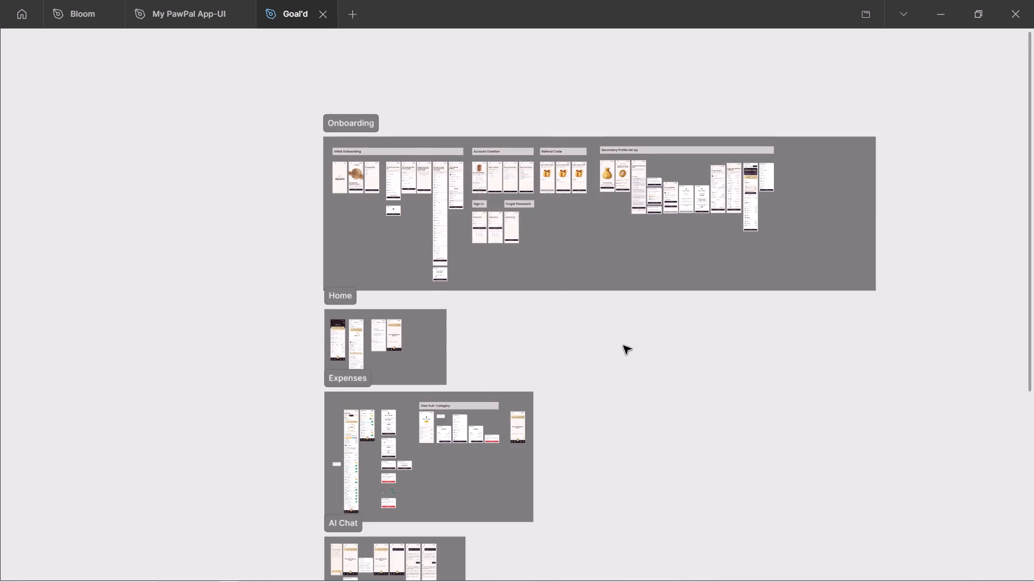
key(alt+Tab)
key(alt+Tab)
key(alt+Tab)
scroll(540, 284, up, 3)
key(alt+Tab)
Copy the three Referral Code screens from Figma as an image and paste it below the existing screenshots in the Basecamp reply.
ctrl+scroll(580, 122, up, 4)
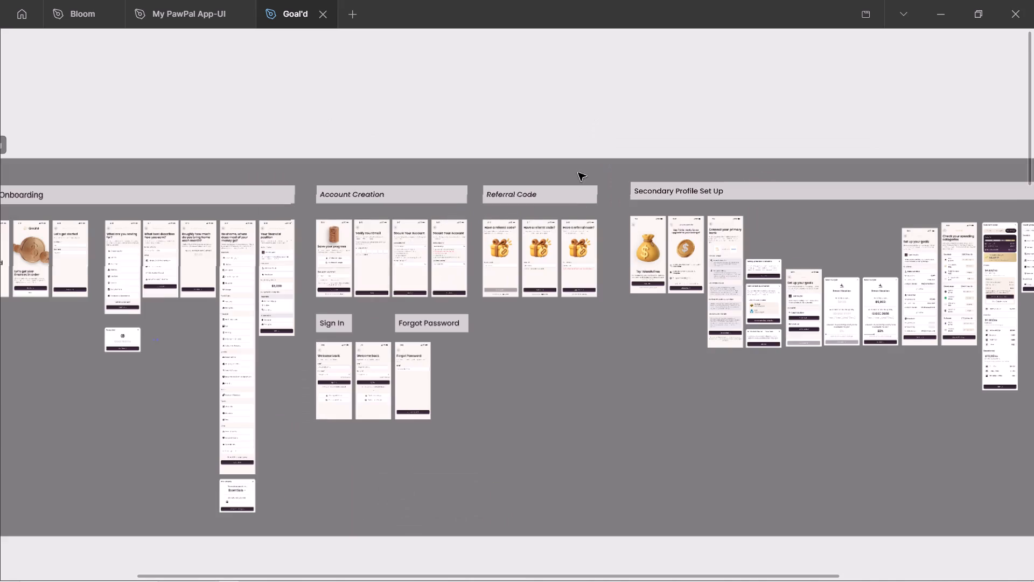
drag(612, 306, 492, 210)
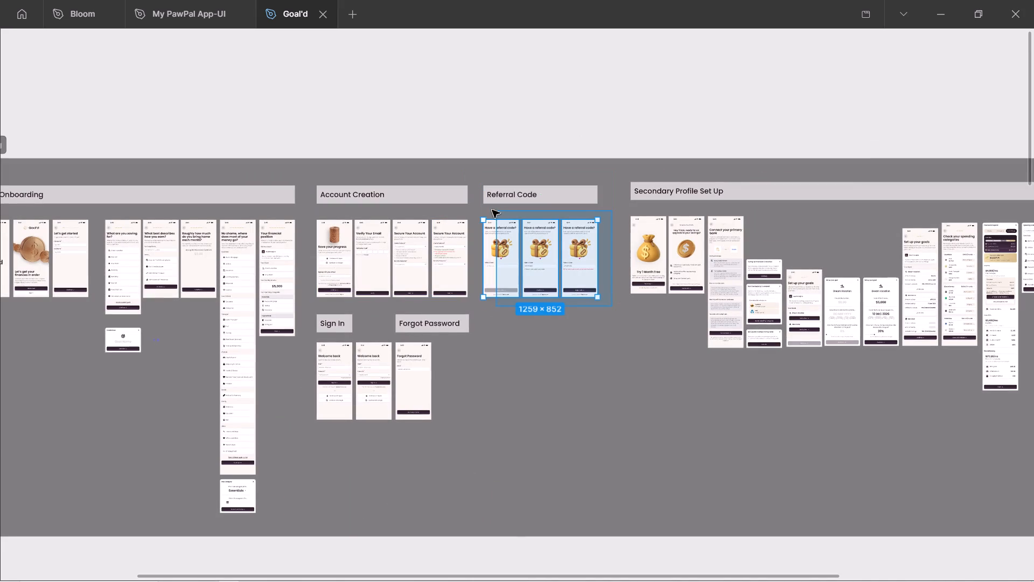
drag(492, 210, 480, 211)
key(ctrl+shift+c)
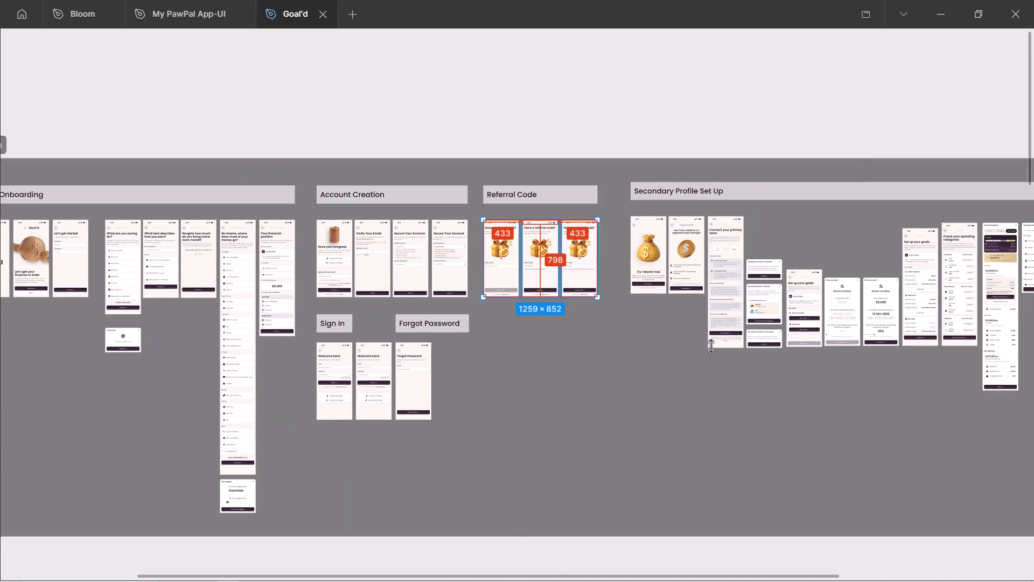
key(alt+Tab)
key(ctrl+v)
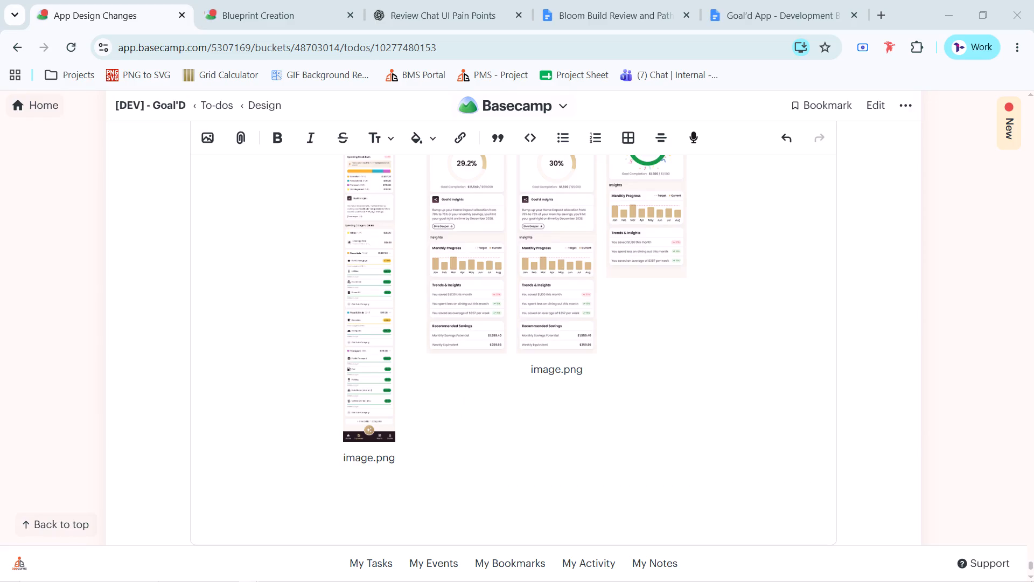
click(413, 479)
scroll(451, 466, down, 5)
scroll(460, 424, up, 4)
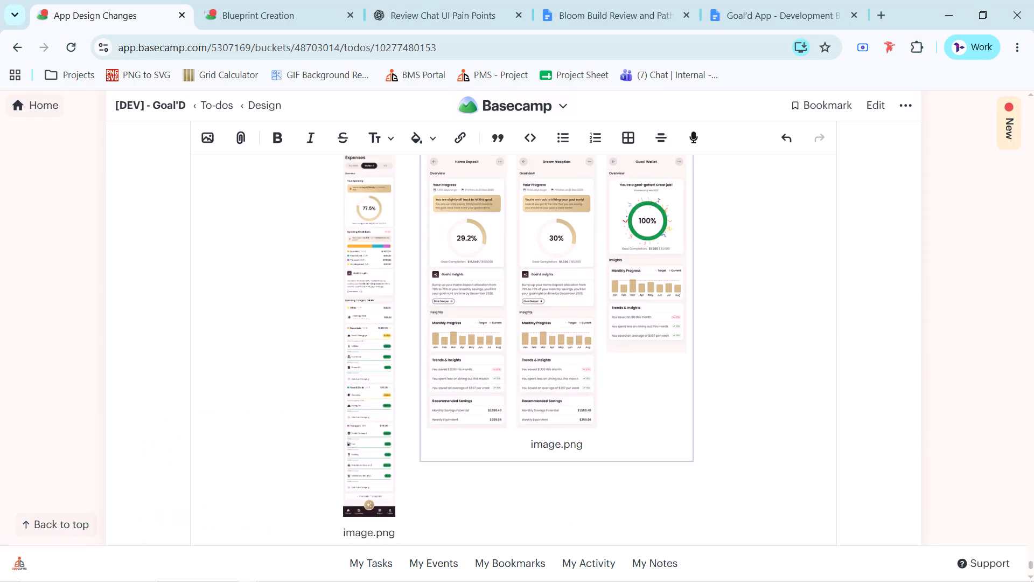
scroll(483, 424, down, 5)
click(386, 298)
key(ctrl+v)
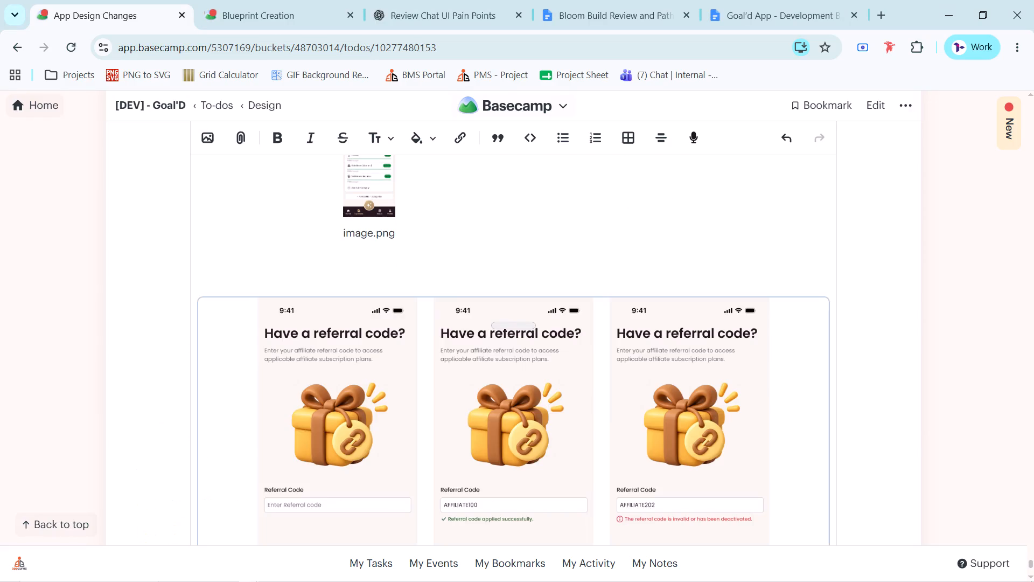
Add a bullet below the bank connection point in the reply, starting "I've updated the design of the onboarding screens and".
scroll(478, 375, up, 2)
scroll(478, 375, down, 1)
scroll(478, 375, up, 20)
scroll(478, 375, up, 10)
scroll(483, 363, down, 5)
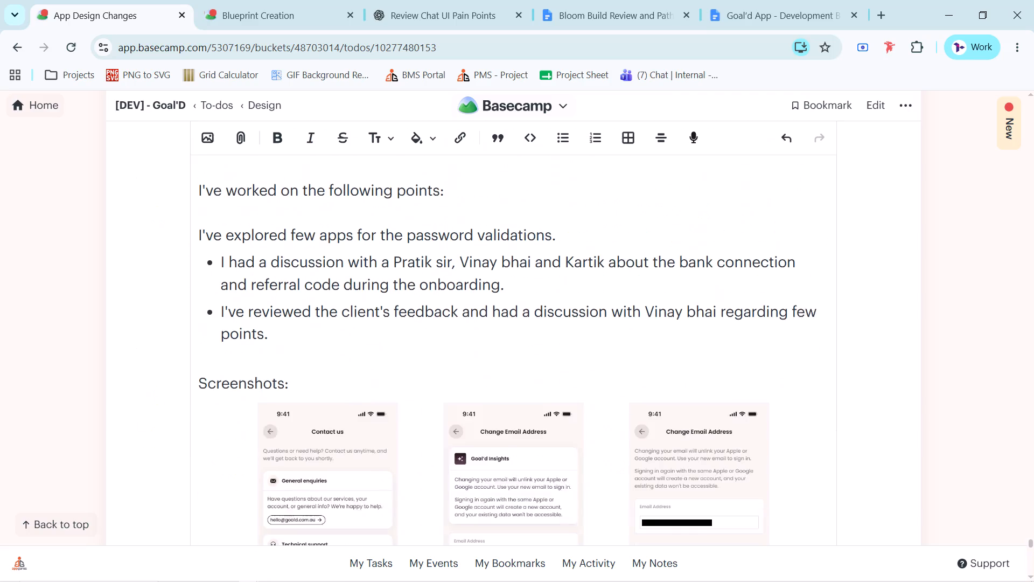
scroll(430, 300, up, 1)
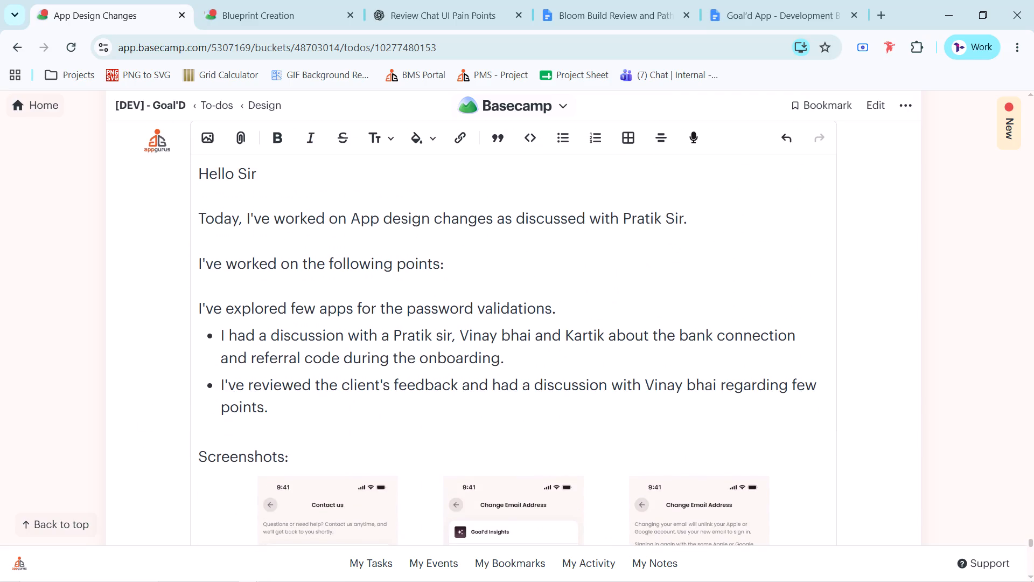
click(550, 355)
key(Return)
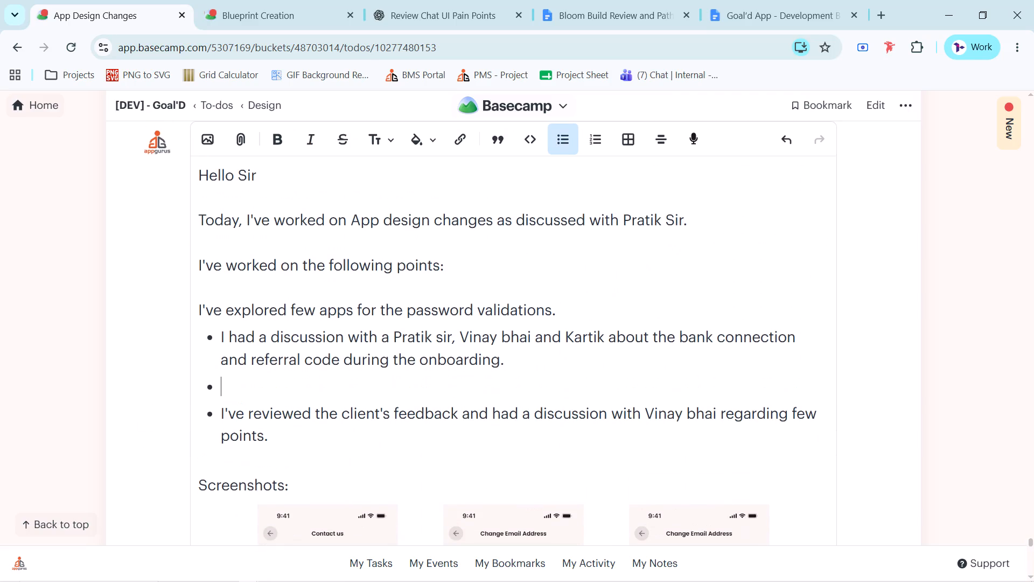
text(I've updated the position of the)
key(space)
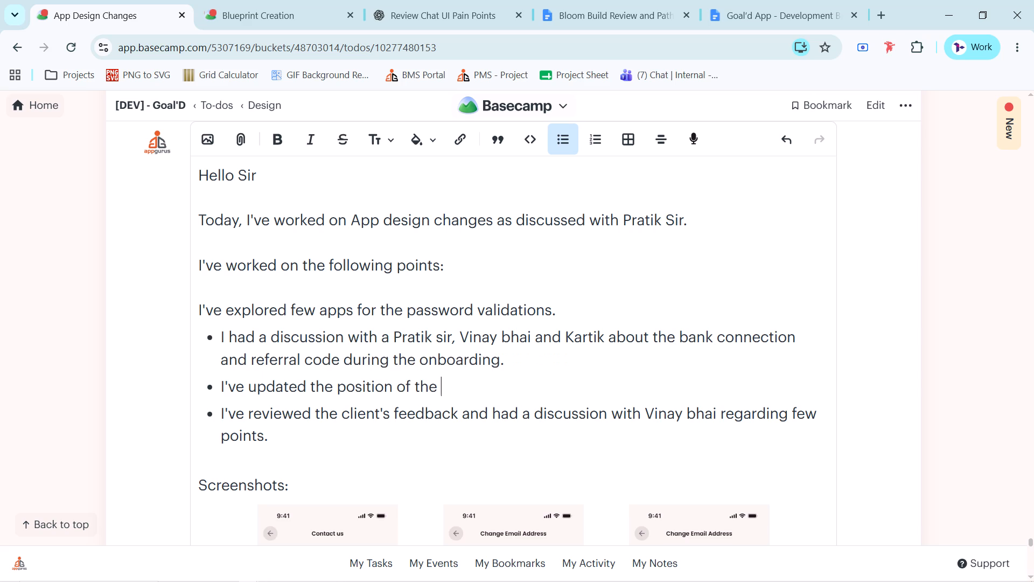
text(refe)
key(BackSpace)
key(BackSpace)
key(BackSpace)
key(BackSpace)
key(BackSpace)
key(BackSpace)
key(BackSpace)
key(BackSpace)
key(BackSpace)
key(BackSpace)
key(BackSpace)
key(BackSpace)
key(BackSpace)
key(BackSpace)
key(BackSpace)
key(BackSpace)
key(BackSpace)
key(BackSpace)
key(BackSpace)
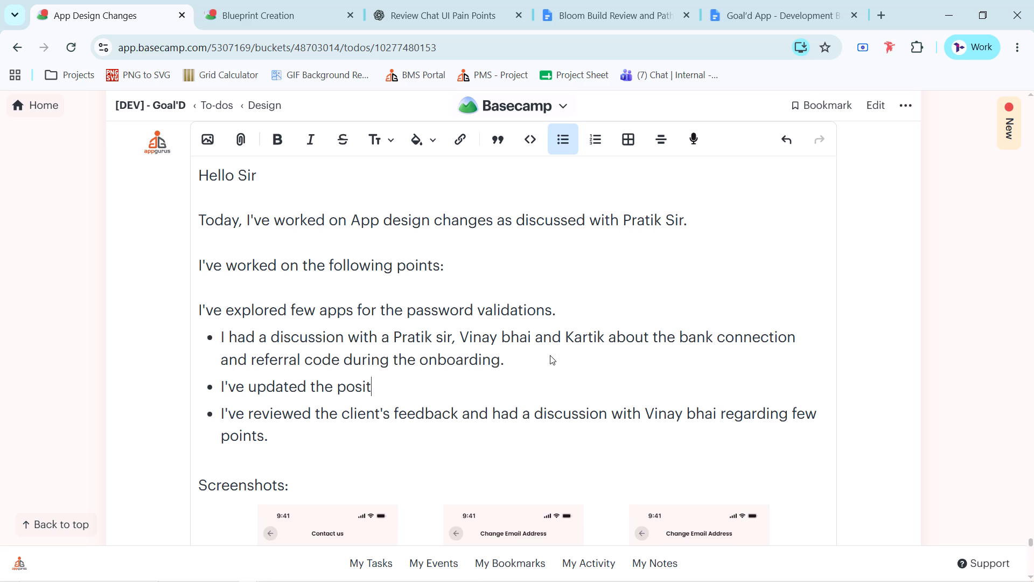
key(BackSpace)
text(design)
key(space)
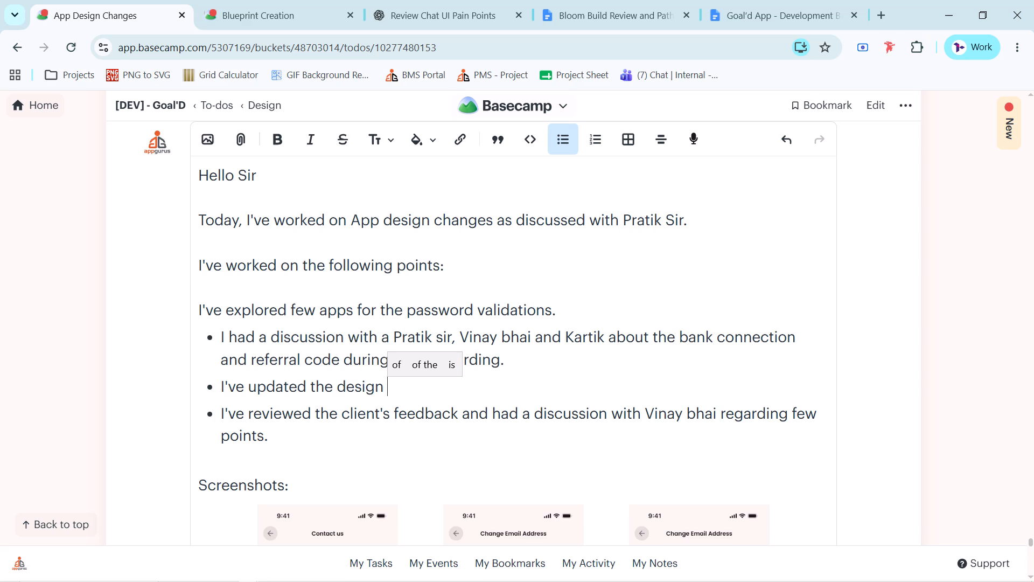
text(of the onboarding screens and)
Complete the onboarding bullet with "also changed the placement of the referral code screens.".
key(space)
text(also change)
key(space)
key(BackSpace)
text(d the)
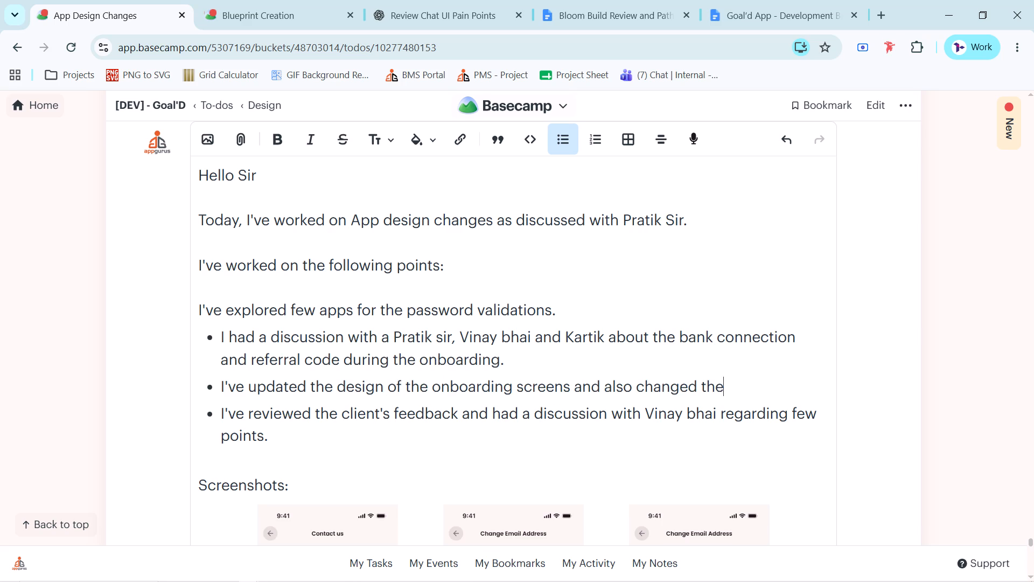
key(space)
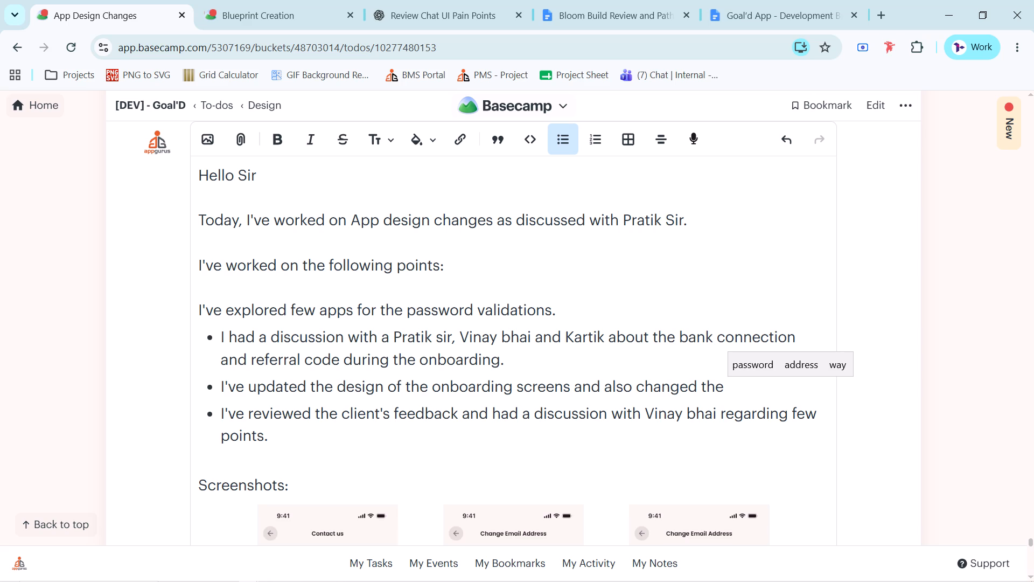
text(positio)
key(BackSpace)
key(BackSpace)
key(BackSpace)
key(BackSpace)
key(BackSpace)
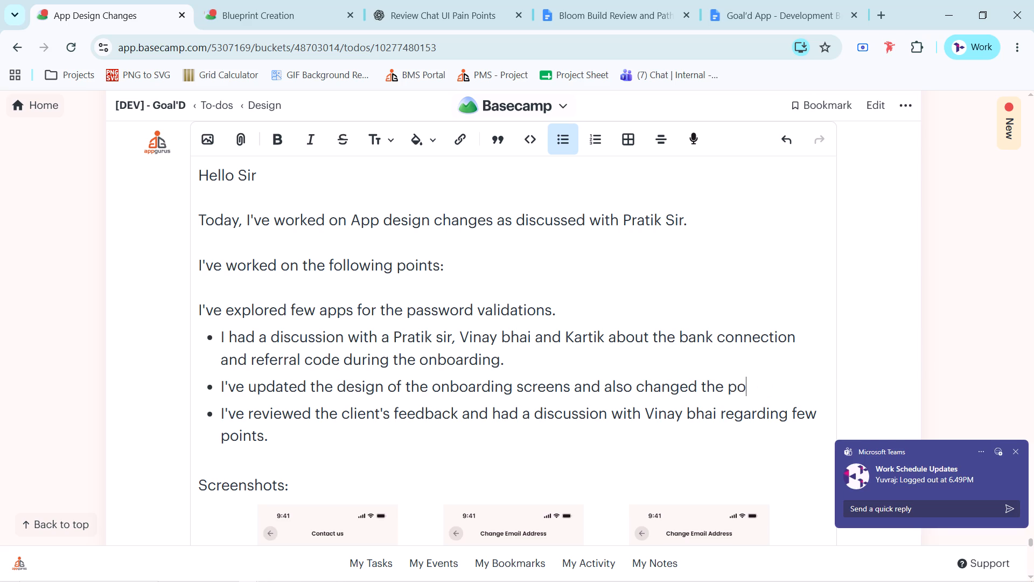
key(BackSpace)
text(lacement of the)
key(space)
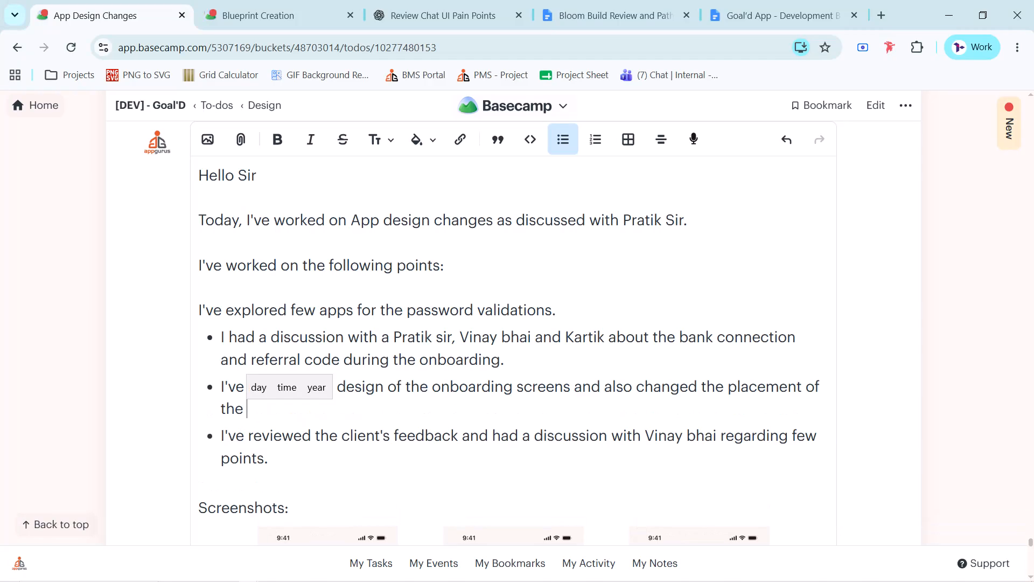
text(referral codee)
key(BackSpace)
key(space)
text(scee)
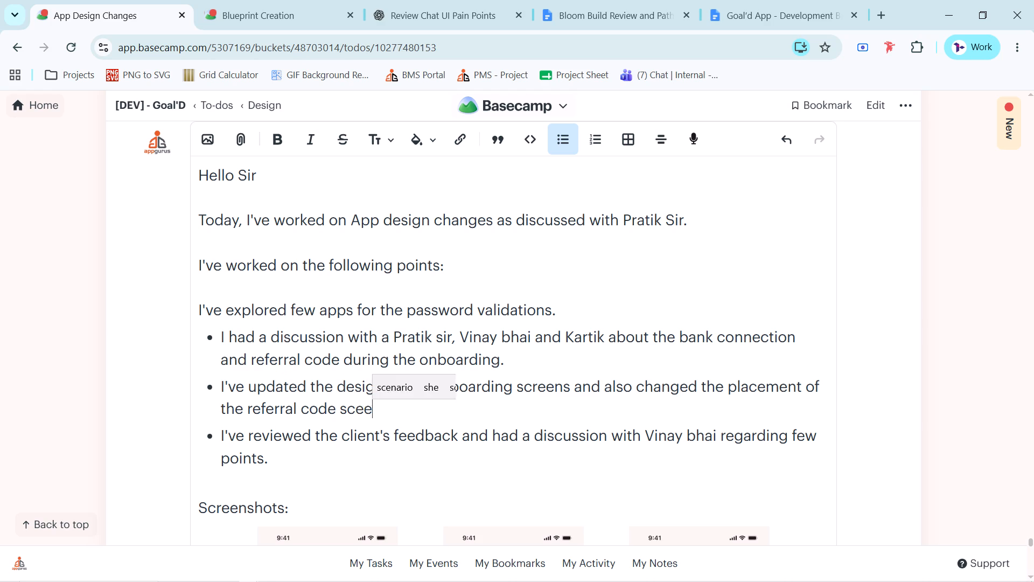
key(BackSpace)
key(BackSpace)
text(reens.)
Add a bullet after the client's feedback point reading "Optimized the referral code screen.".
click(330, 461)
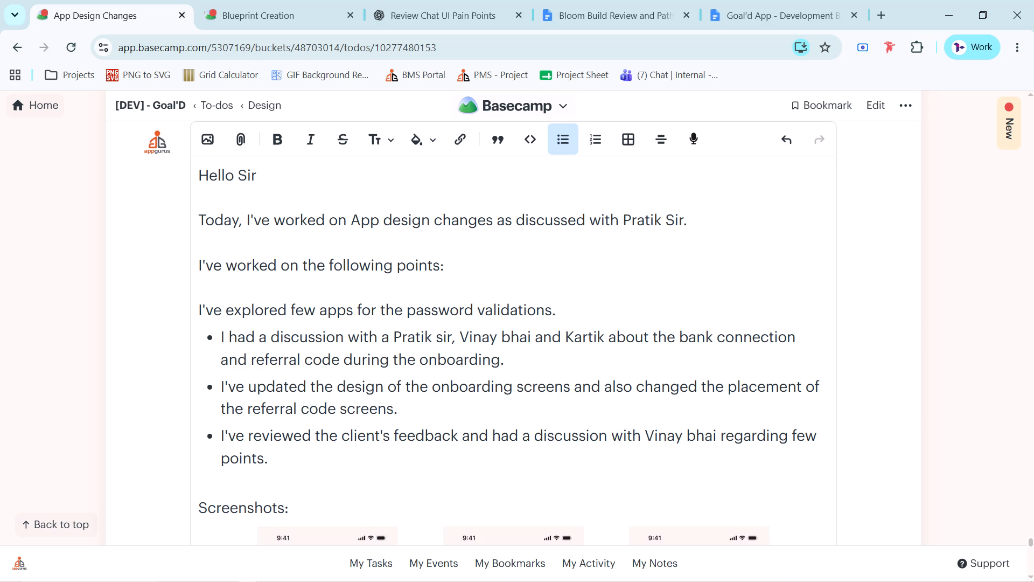
key(Return)
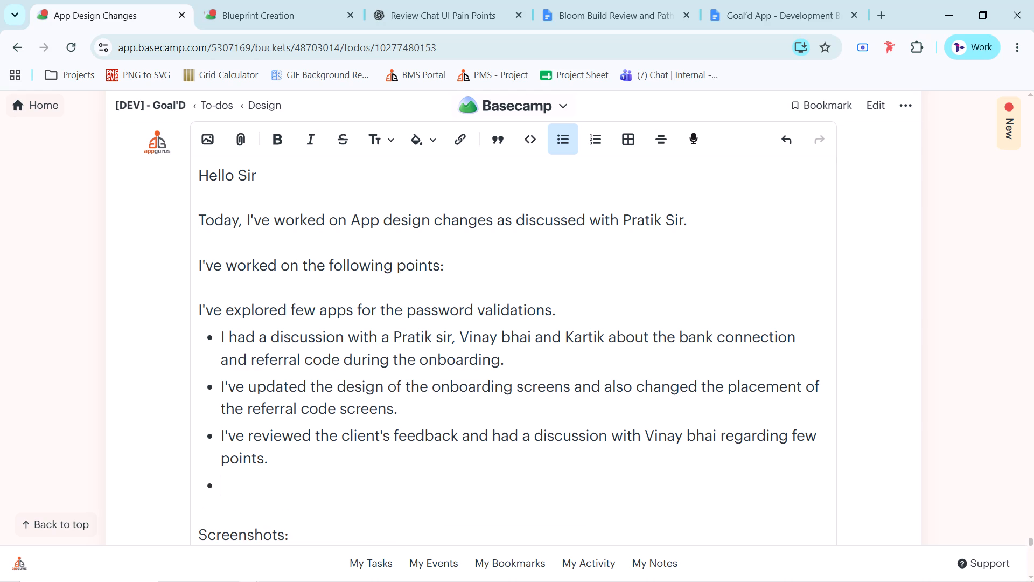
text(Optimzi)
key(BackSpace)
key(BackSpace)
key(z)
key(BackSpace)
text(ized the s)
key(BackSpace)
text(referral code screen as si)
key(BackSpace)
key(BackSpace)
text(requ)
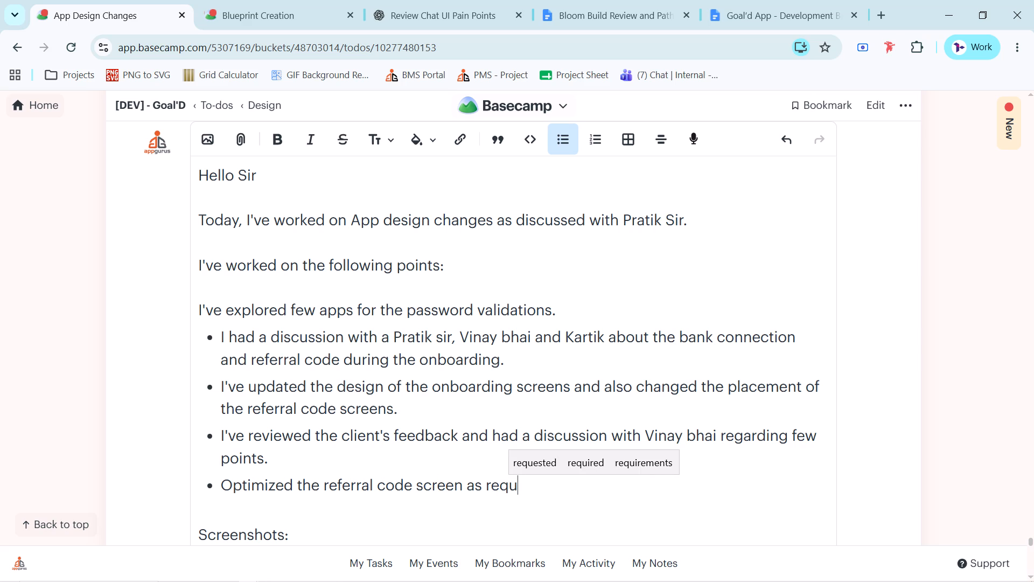
key(BackSpace)
key(BackSpace)
key(BackSpace)
key(BackSpace)
key(BackSpace)
key(BackSpace)
key(BackSpace)
key(BackSpace)
text(. g)
key(BackSpace)
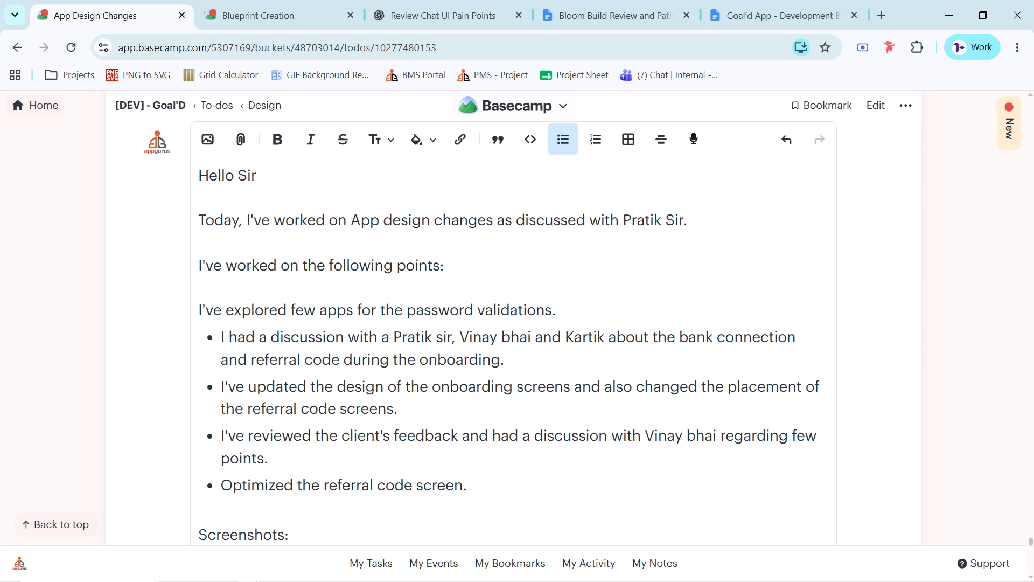
Replace the final bullet's full stop with ", progress bar on goal details,", checking the Home screens in Figma for the wording.
key(alt+Tab)
key(alt+Tab)
text(goald)
key(BackSpace)
key(BackSpace)
key(BackSpace)
key(BackSpace)
key(BackSpace)
text(pro)
key(BackSpace)
key(BackSpace)
key(BackSpace)
key(BackSpace)
key(BackSpace)
text(, prof)
key(BackSpace)
text(gress va)
key(BackSpace)
key(BackSpace)
text(bar)
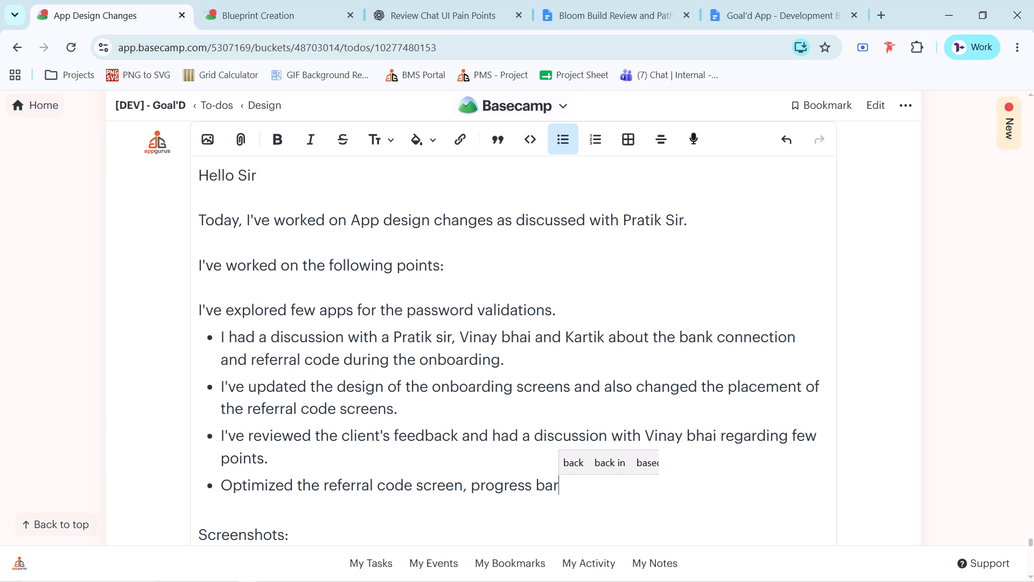
key(space)
text(on)
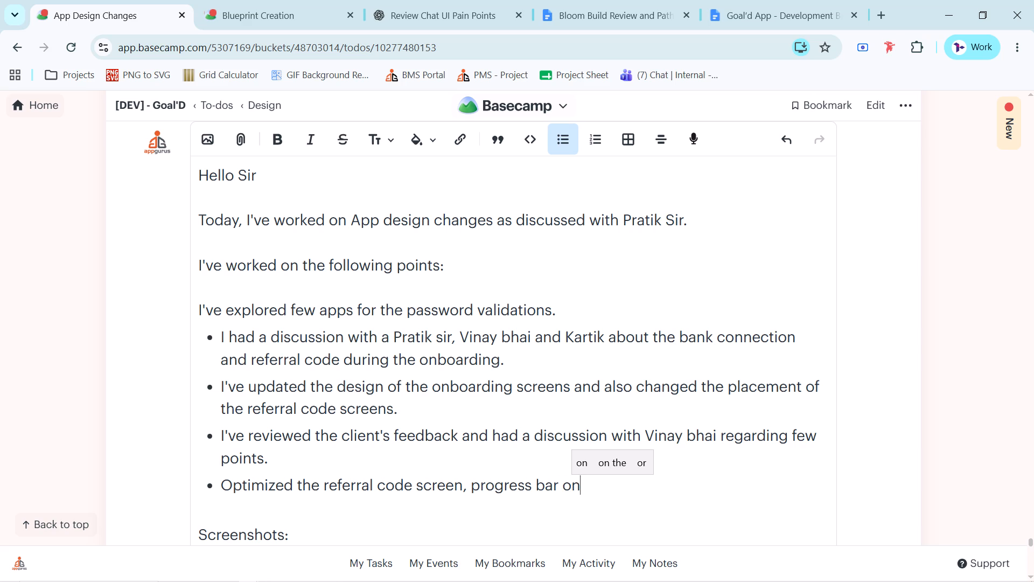
key(space)
key(alt+Tab)
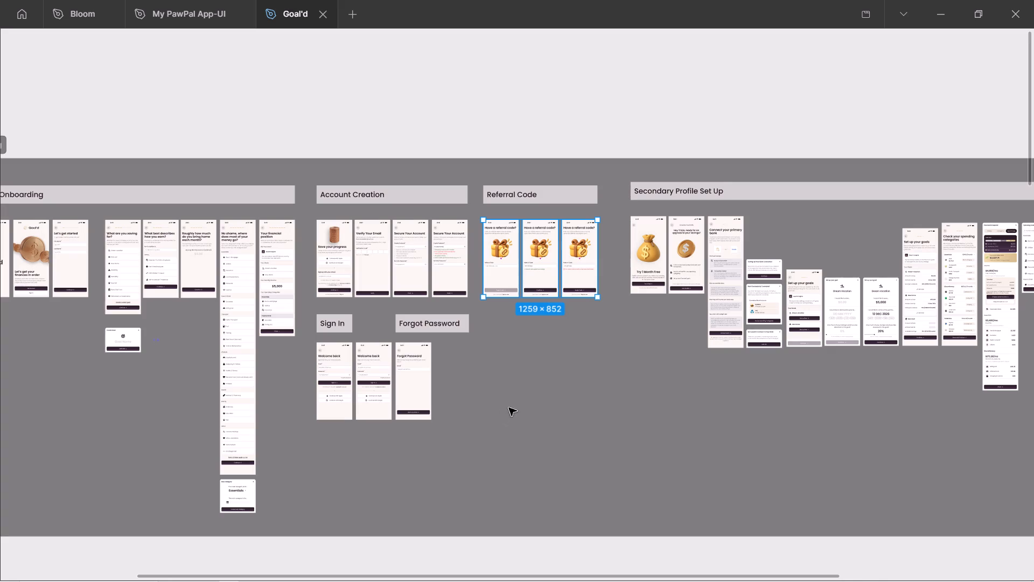
ctrl+scroll(511, 406, down, 6)
scroll(452, 477, down, 3)
ctrl+scroll(343, 256, up, 5)
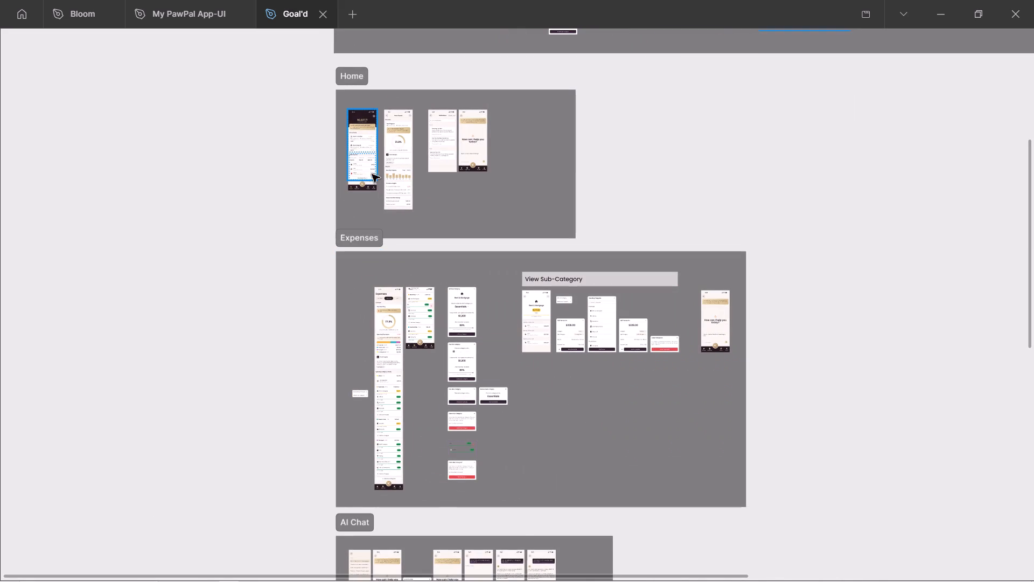
key(alt+Tab)
text(ho)
key(alt+Tab)
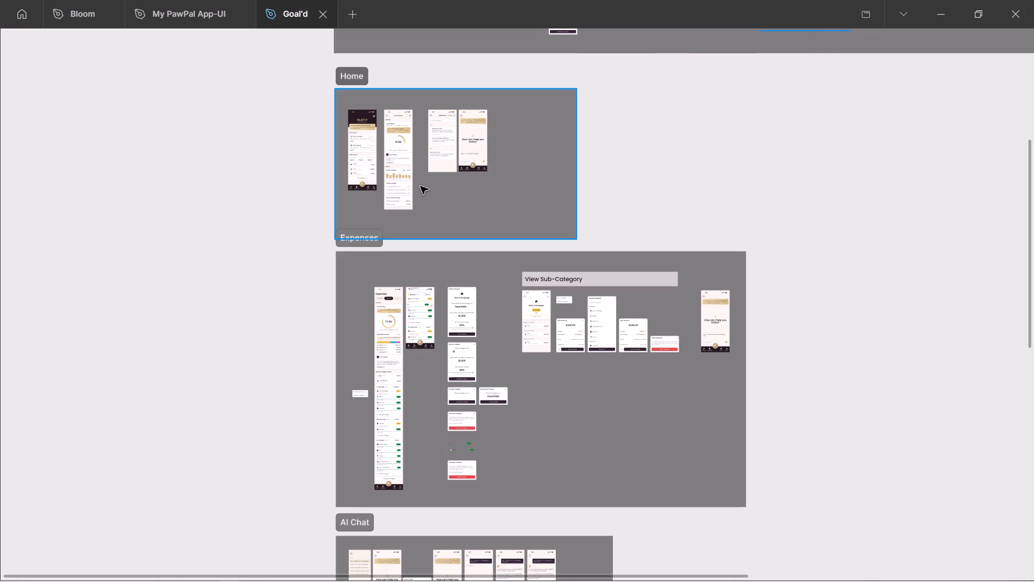
key(alt+Tab)
key(g)
key(BackSpace)
key(BackSpace)
key(BackSpace)
text(goal details,)
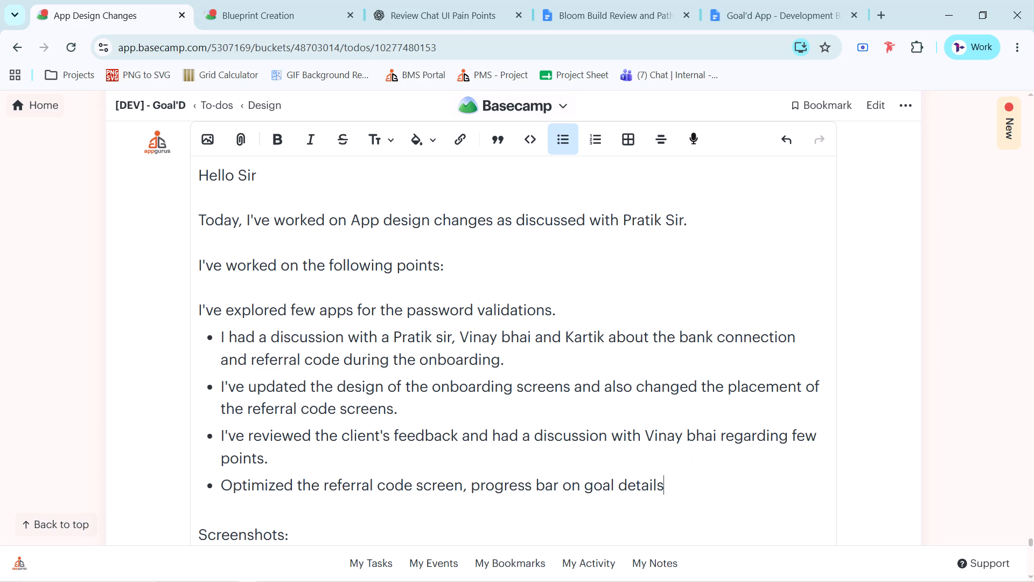
key(space)
End the optimization bullet in the Basecamp reply with "and expenses module.", checking the Expenses screens in Figma for the wording.
key(alt+Tab)
ctrl+scroll(385, 369, up, 6)
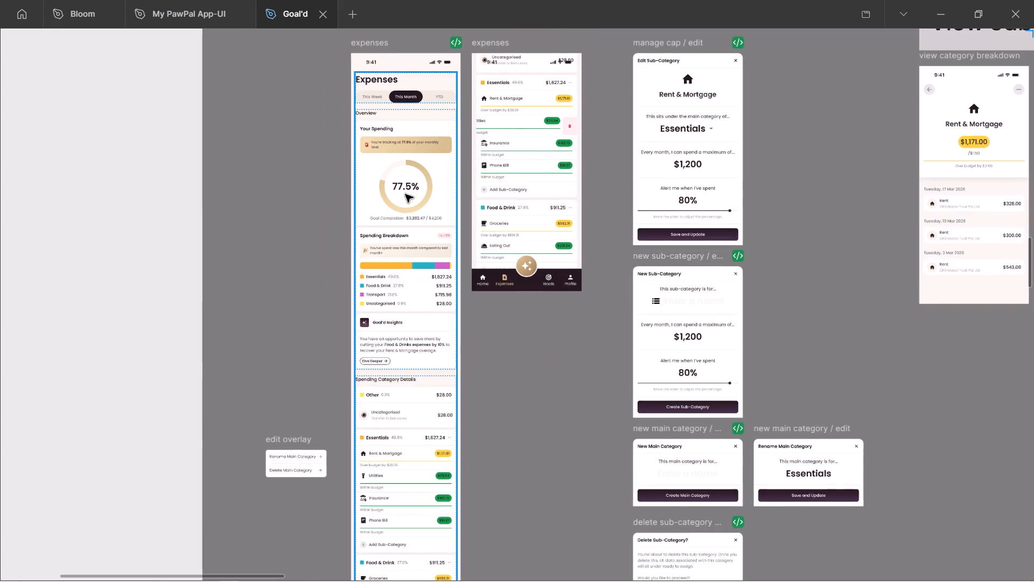
key(alt+Tab)
key(alt+Tab)
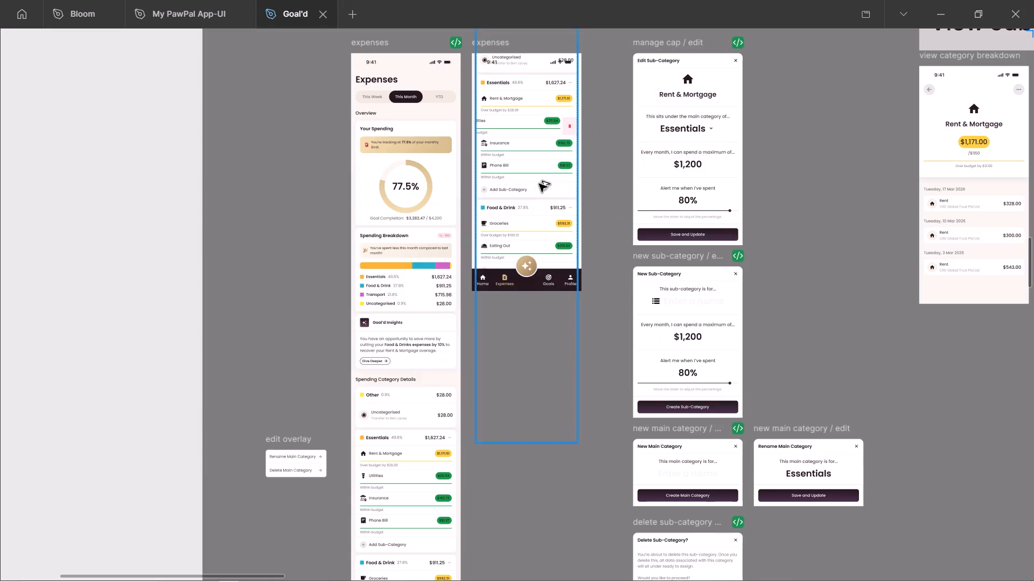
ctrl+scroll(538, 197, down, 4)
click(297, 283)
key(alt+Tab)
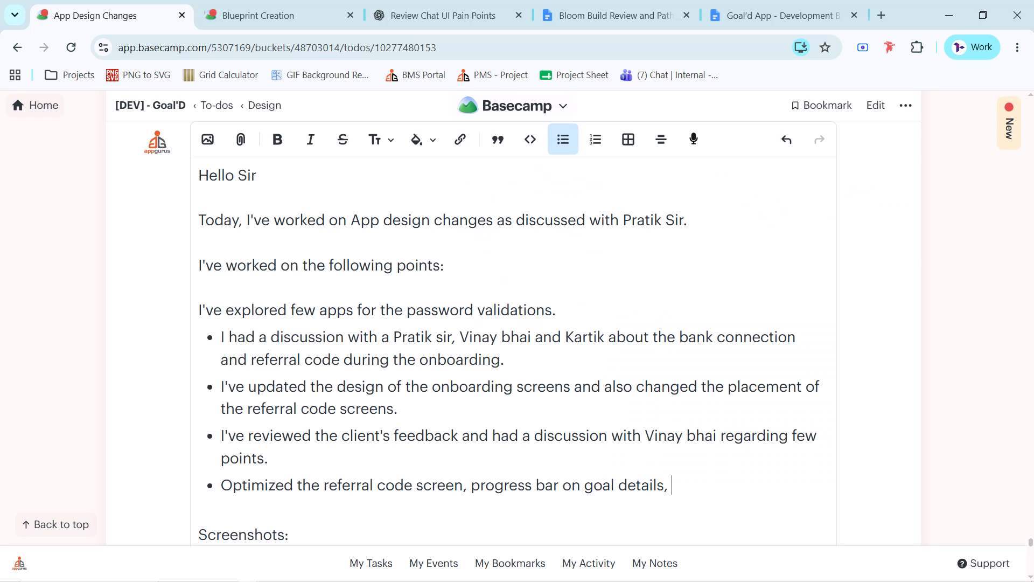
key(a)
key(BackSpace)
key(BackSpace)
key(BackSpace)
key(space)
text(and expenss)
key(BackSpace)
text(es module.)
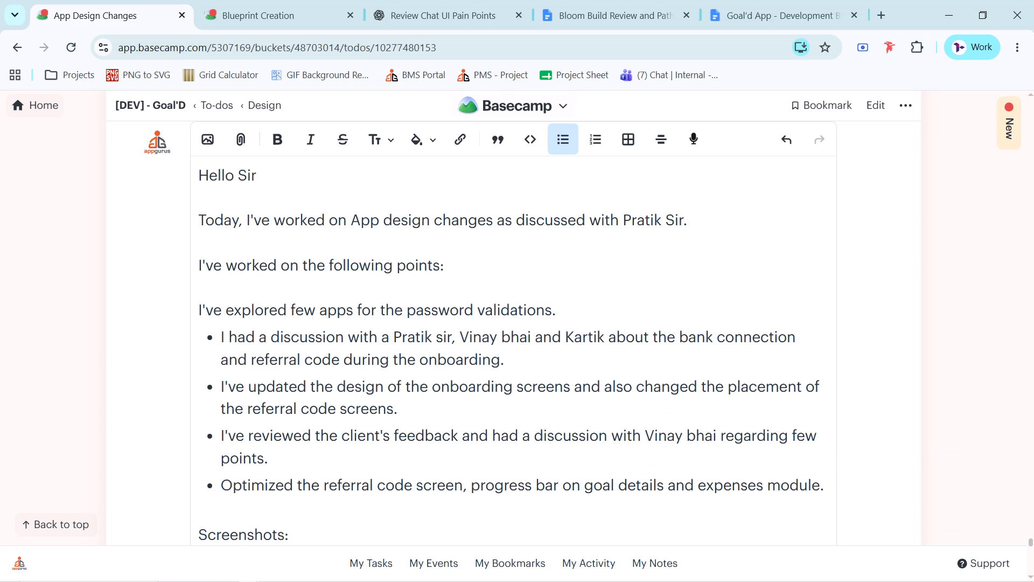
Extend the optimization bullet so that it ends "as suggested by the client.".
key(Return)
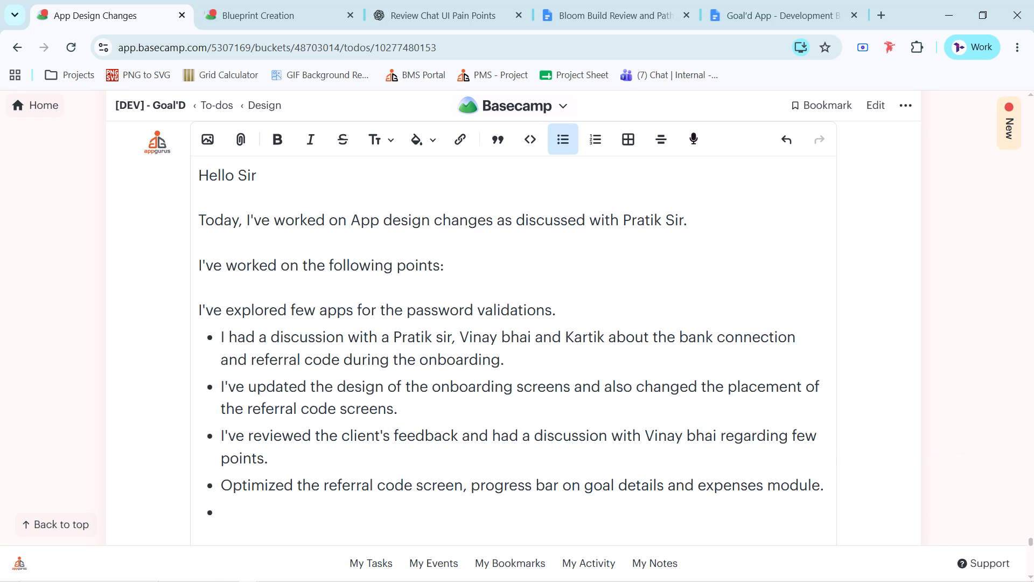
key(BackSpace)
key(BackSpace)
key(space)
text(as requyes)
key(BackSpace)
key(BackSpace)
key(BackSpace)
key(BackSpace)
key(BackSpace)
key(BackSpace)
key(BackSpace)
text(suggested by the cki)
key(BackSpace)
key(BackSpace)
text(lient,.)
key(BackSpace)
key(BackSpace)
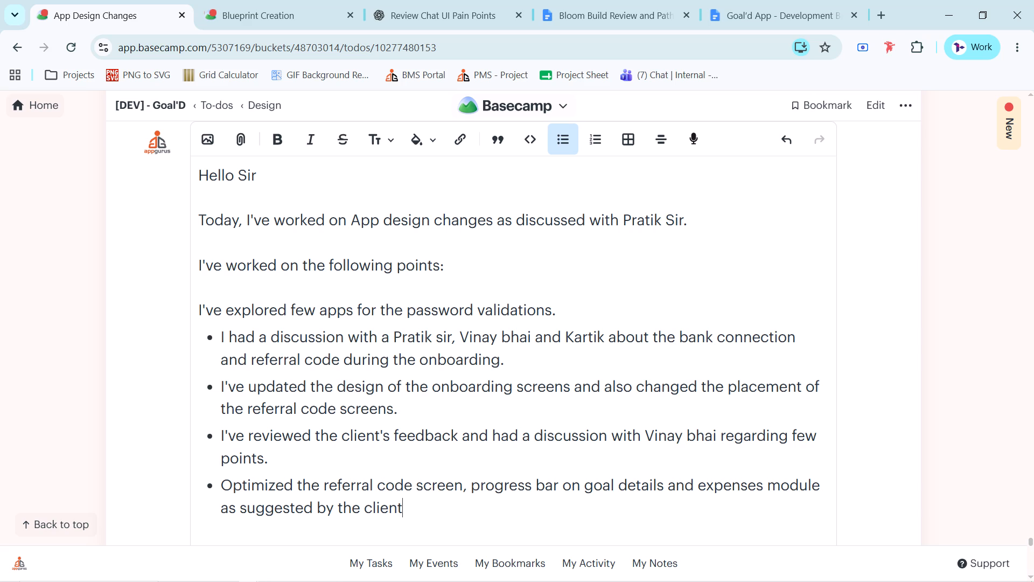
key(period)
Add a bullet starting "Updated the change email address", looking through the Goals and Profile screens in Figma for the change.
key(Return)
key(alt+Tab)
scroll(408, 279, down, 4)
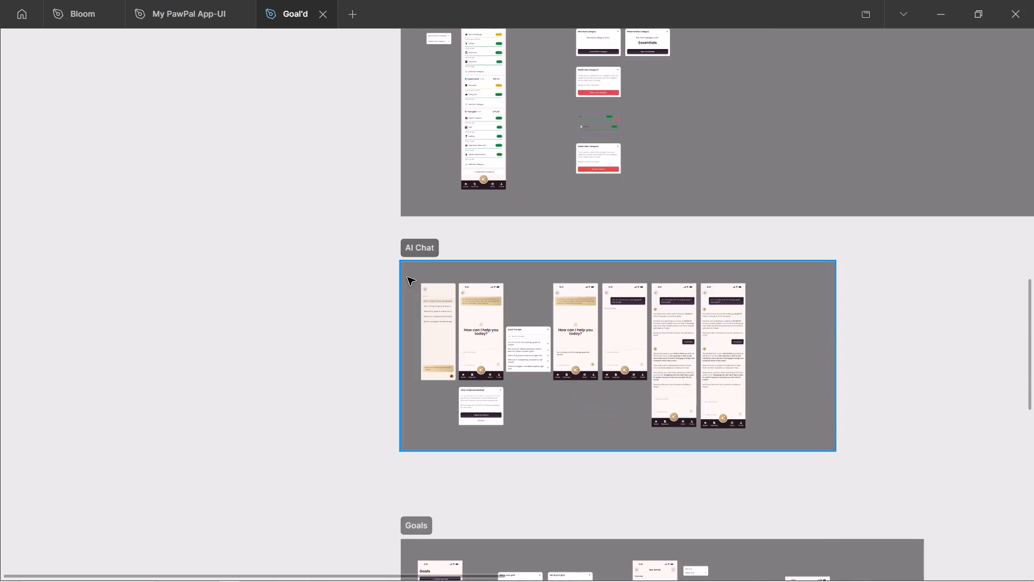
scroll(528, 392, down, 5)
ctrl+scroll(473, 513, up, 4)
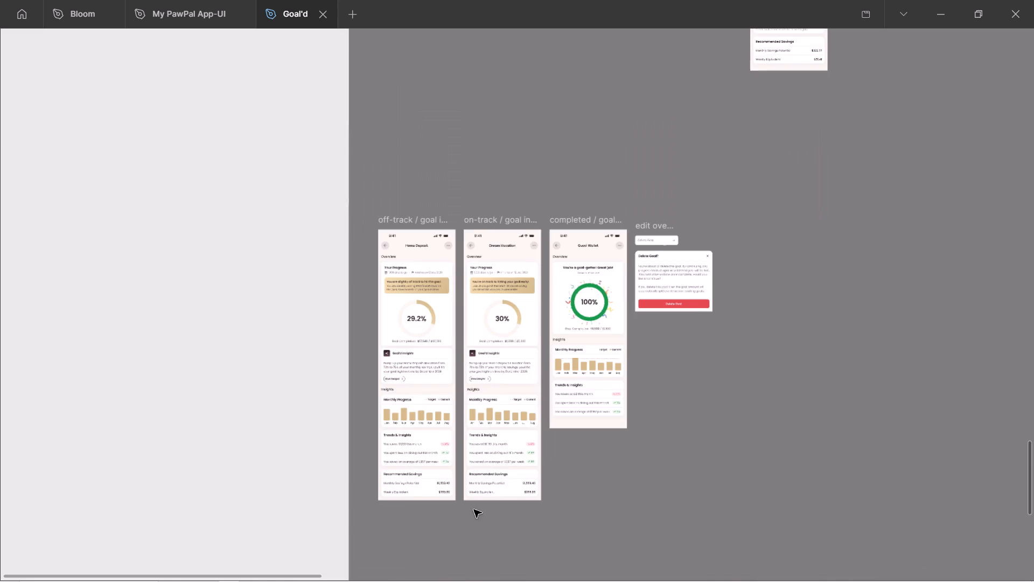
ctrl+scroll(477, 503, down, 2)
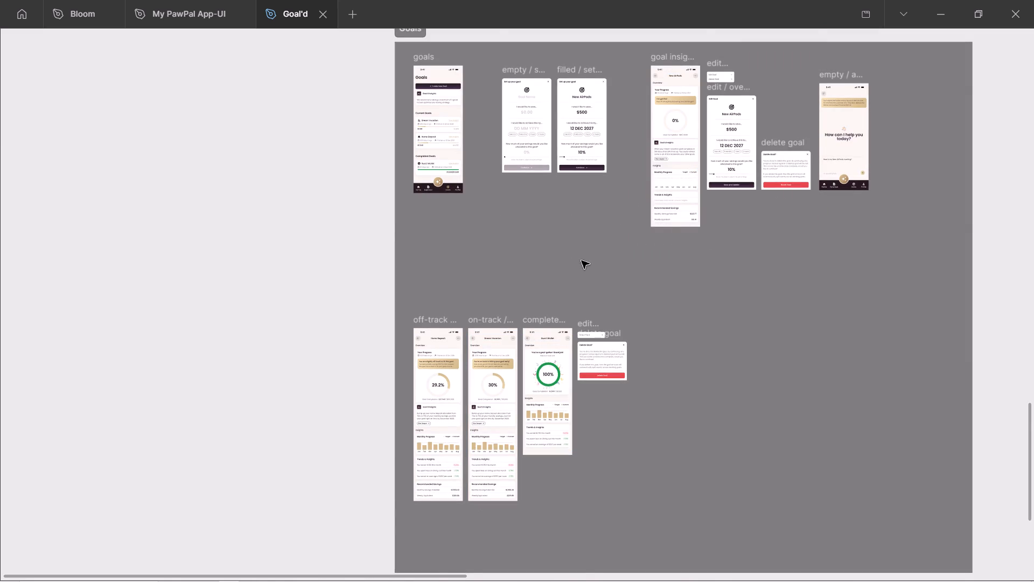
scroll(515, 259, down, 7)
ctrl+scroll(192, 140, up, 3)
key(alt+Tab)
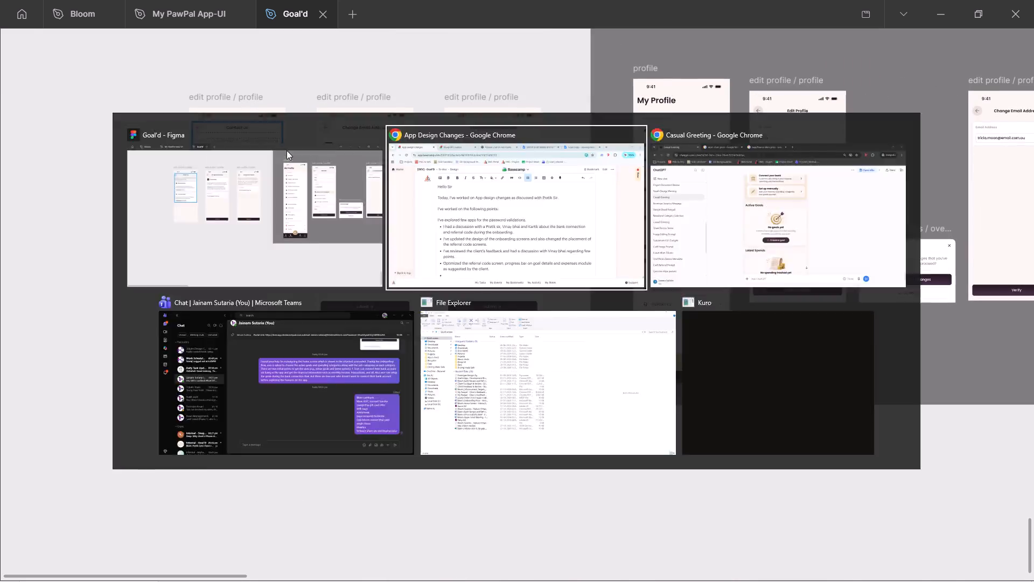
text(Updated rthew)
key(BackSpace)
key(BackSpace)
key(BackSpace)
key(BackSpace)
key(BackSpace)
text(the)
key(space)
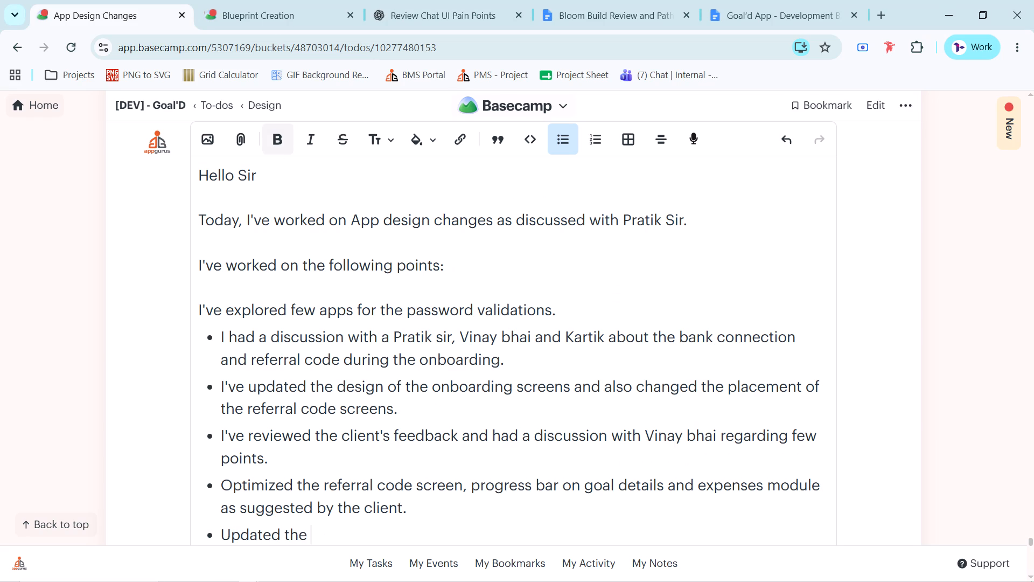
key(alt+Tab)
key(alt+Tab)
text(change email adderes)
key(BackSpace)
key(BackSpace)
key(BackSpace)
key(BackSpace)
text(ress)
key(space)
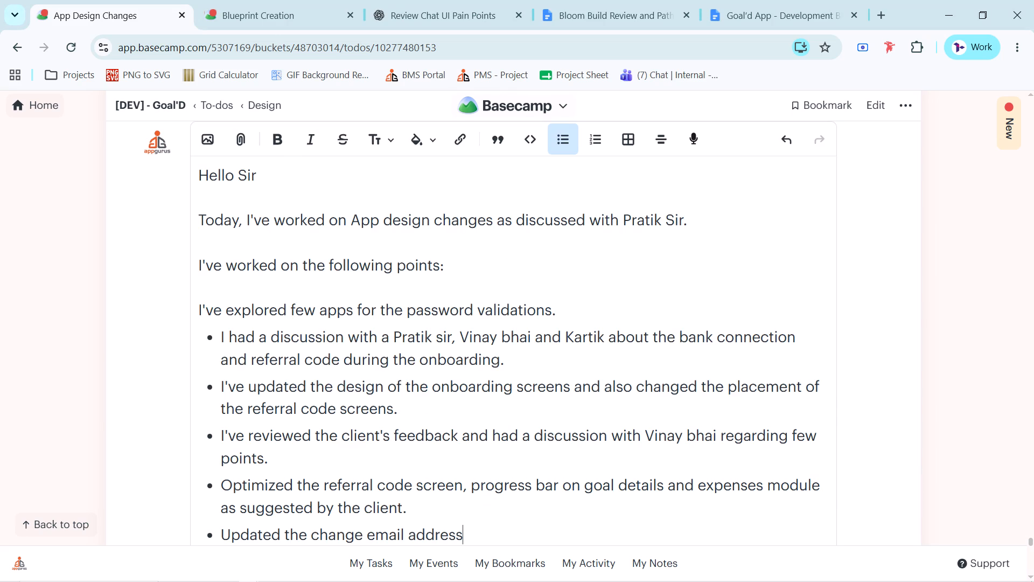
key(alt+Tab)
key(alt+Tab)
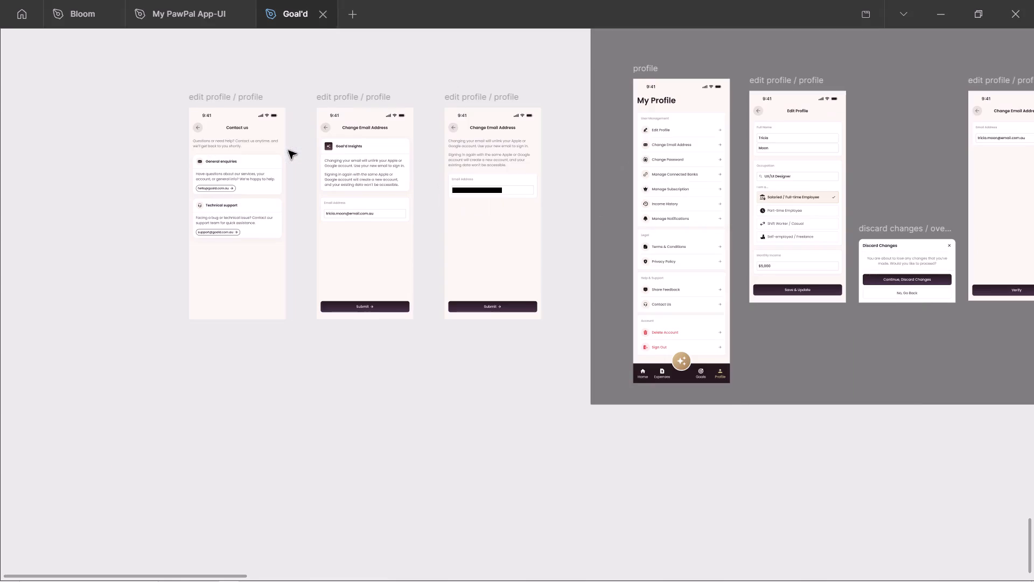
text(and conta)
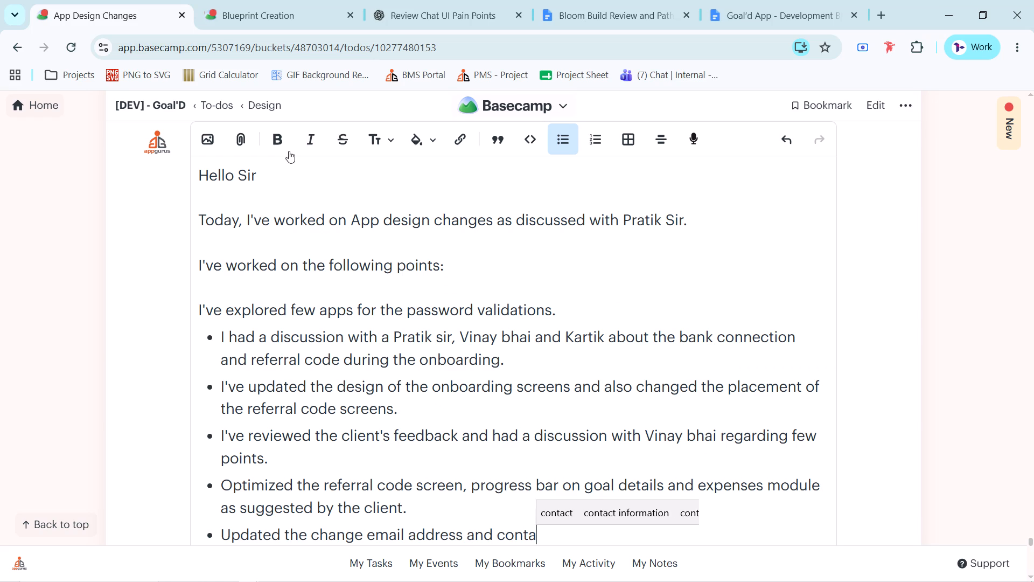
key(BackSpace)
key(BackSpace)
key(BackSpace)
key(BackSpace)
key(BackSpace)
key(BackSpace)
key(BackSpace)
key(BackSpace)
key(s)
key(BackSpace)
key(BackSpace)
Finish the email address bullet with "screen as suggested by Vinay and need to confirm this change with the client.".
text(screen as suggested by t)
key(BackSpace)
text(Vinay.)
key(BackSpace)
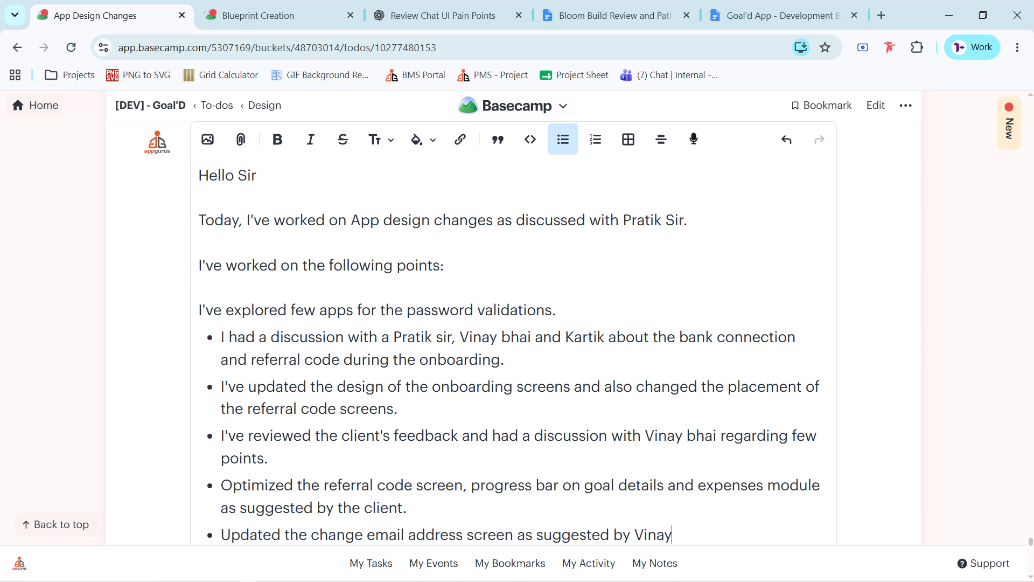
key(space)
text(and need to confirm this change with)
key(space)
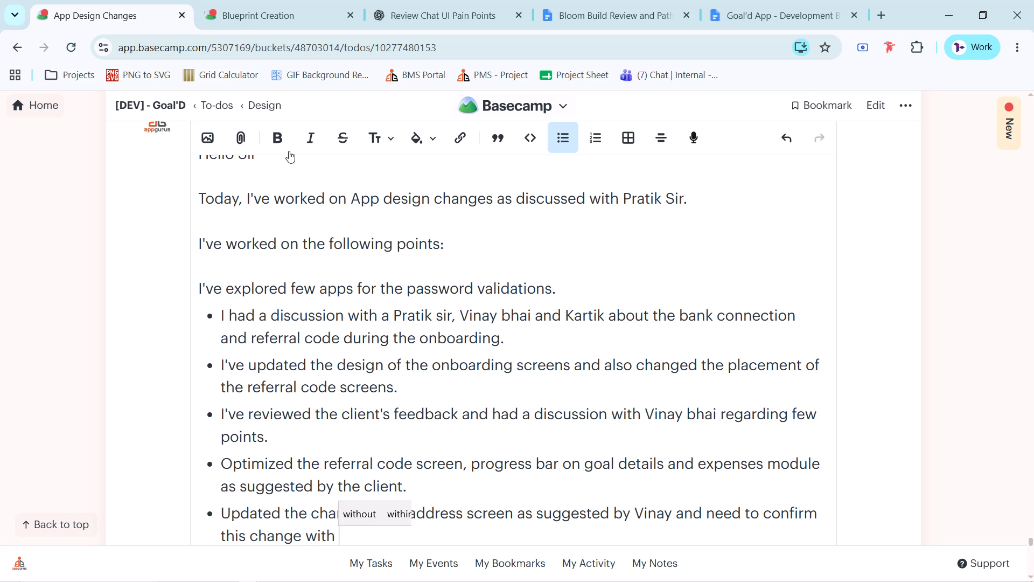
text(the client.)
Add a bullet starting "Updated contact us screen", checking the Contact us screen in Figma first.
key(Return)
key(alt+Tab)
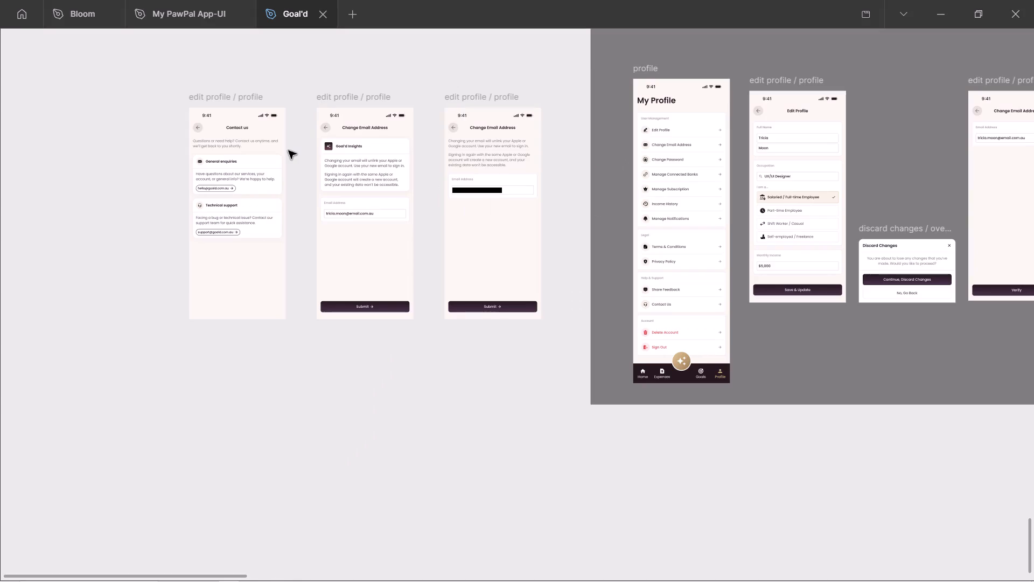
key(alt+Tab)
key(shift+n)
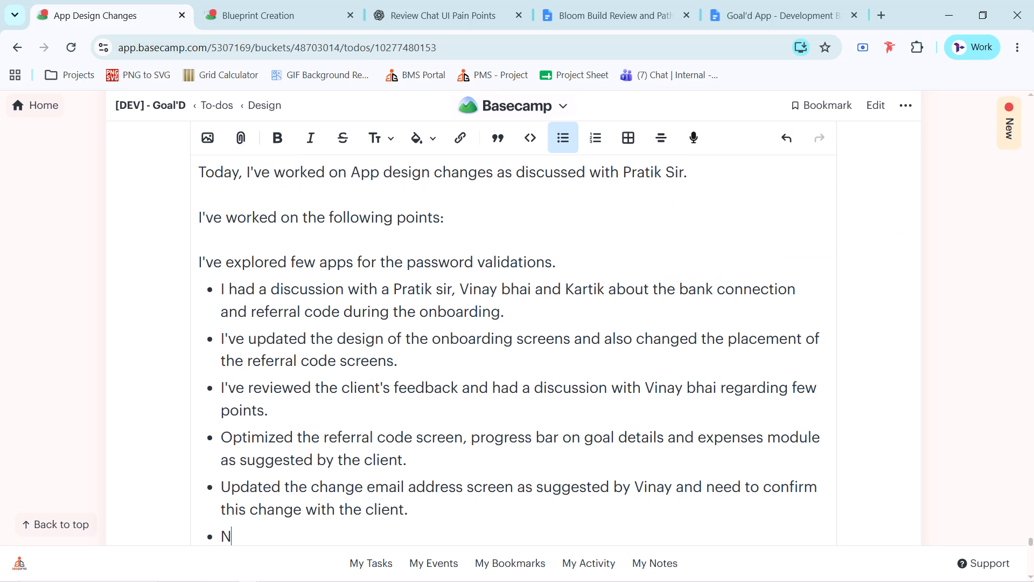
key(BackSpace)
text(Updated contact Us s)
key(BackSpace)
key(BackSpace)
key(BackSpace)
key(BackSpace)
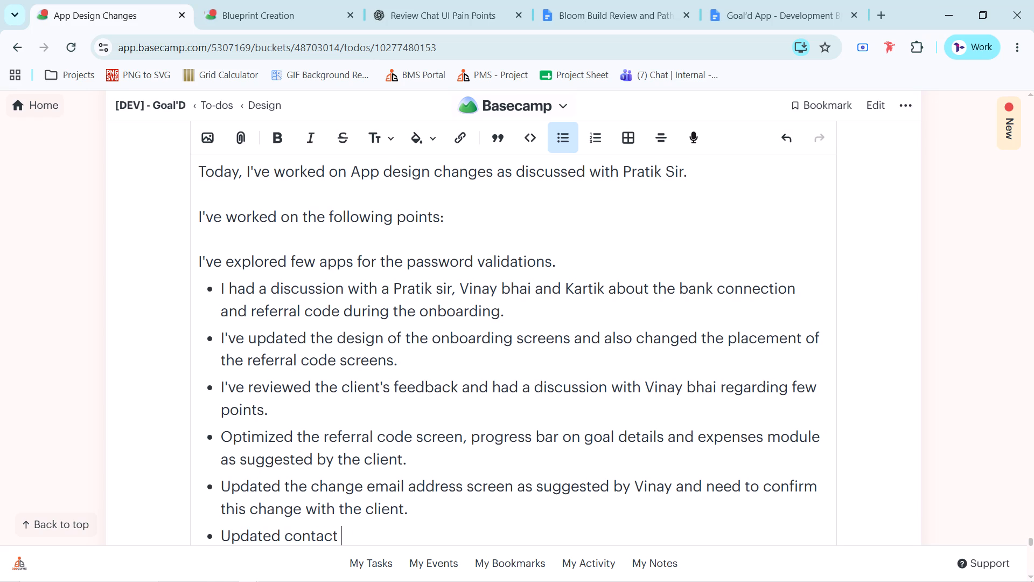
text(uis)
key(BackSpace)
key(BackSpace)
text(s s)
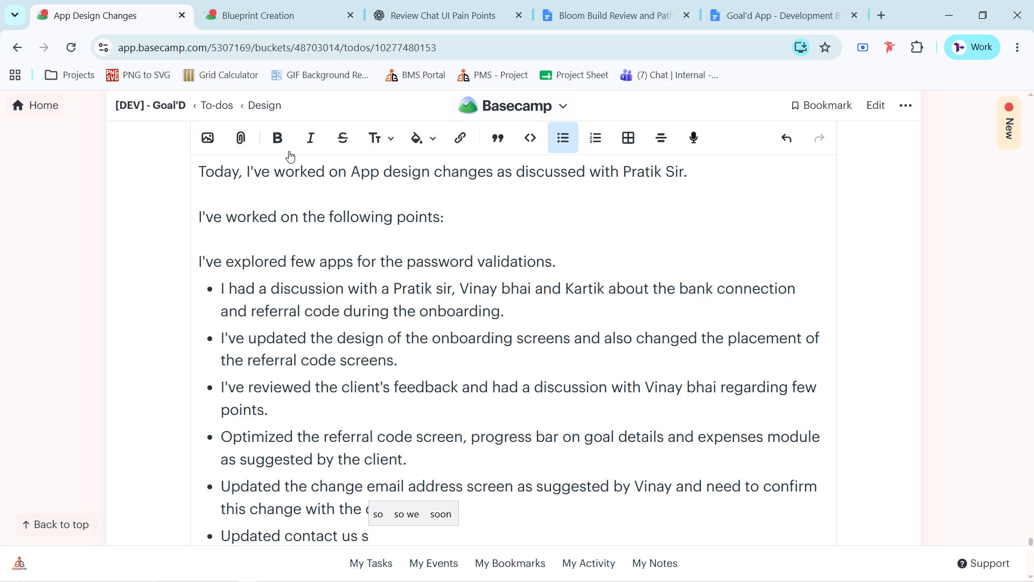
text(creen)
key(space)
Complete the contact us bullet with "by updating the email address given by the client.".
text(by updaying)
key(BackSpace)
key(BackSpace)
key(BackSpace)
key(BackSpace)
text(ting the email address gicve)
key(BackSpace)
key(BackSpace)
key(BackSpace)
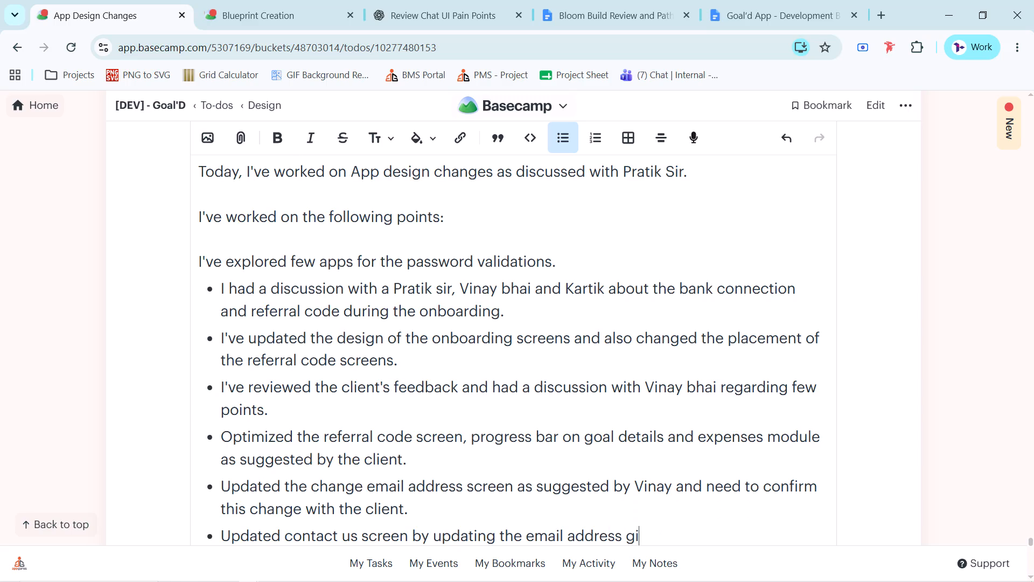
text(ven by the client.)
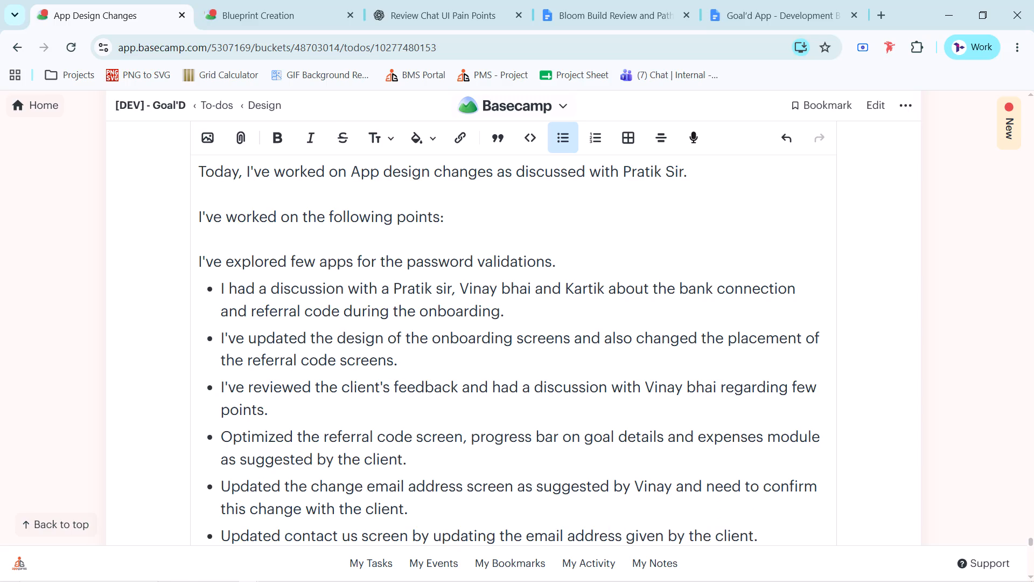
Review the screenshots already attached in the reply and compare them with the updated screens in Figma.
scroll(380, 169, down, 3)
scroll(409, 360, up, 2)
scroll(410, 359, down, 18)
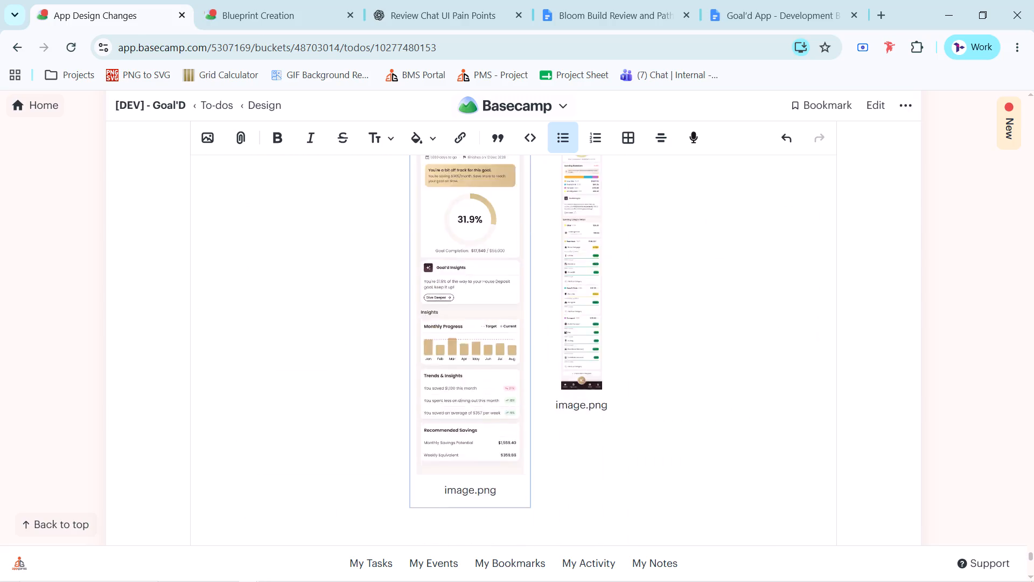
scroll(428, 374, down, 16)
click(244, 335)
key(alt+Tab)
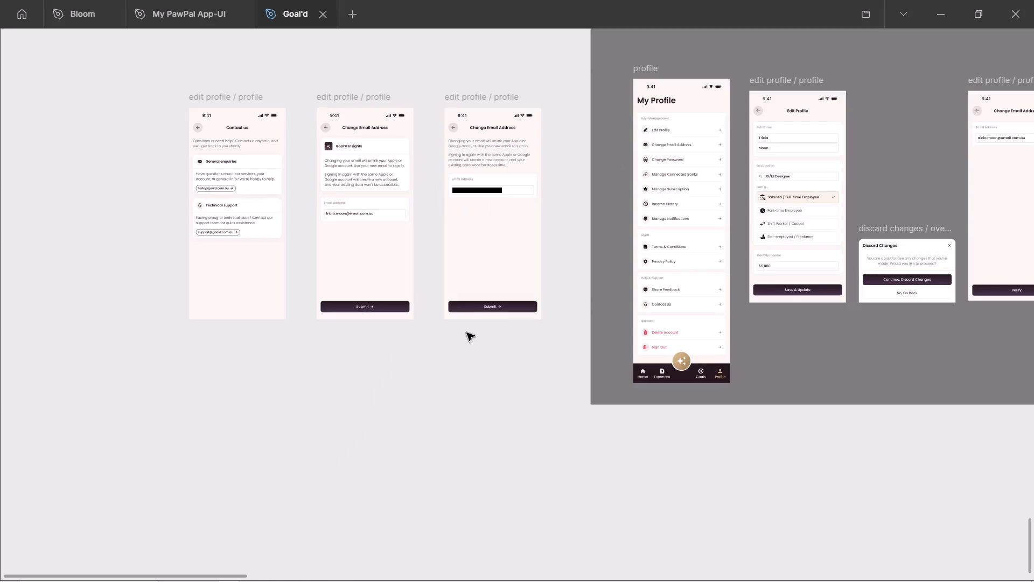
ctrl+scroll(434, 380, down, 3)
ctrl+scroll(433, 382, up, 1)
ctrl+scroll(433, 382, down, 3)
key(alt+Tab)
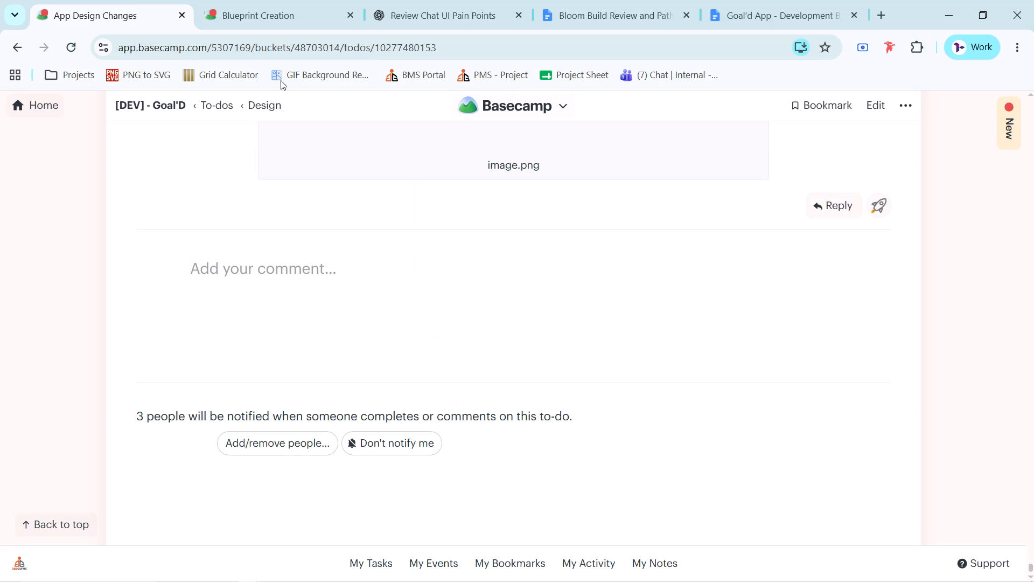
Open the Blueprint Creation to-do and examine the comment about the client's feedback.
click(270, 11)
scroll(400, 331, down, 4)
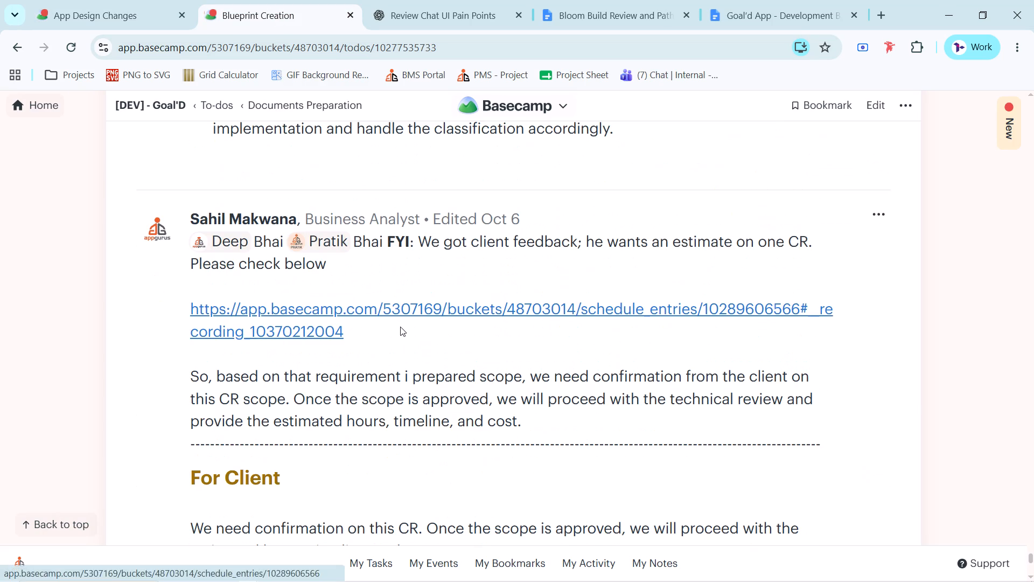
click(85, 1)
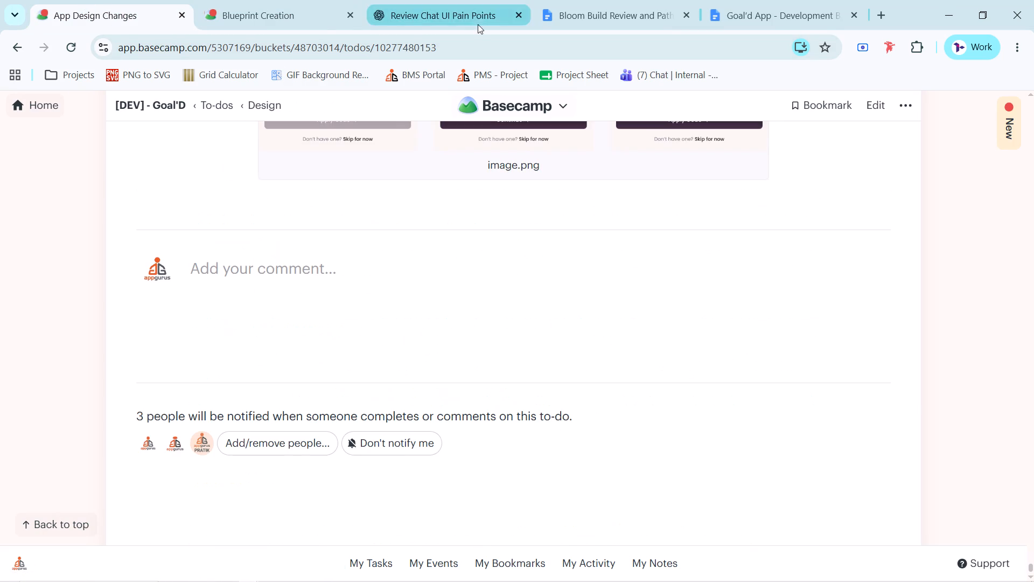
click(266, 0)
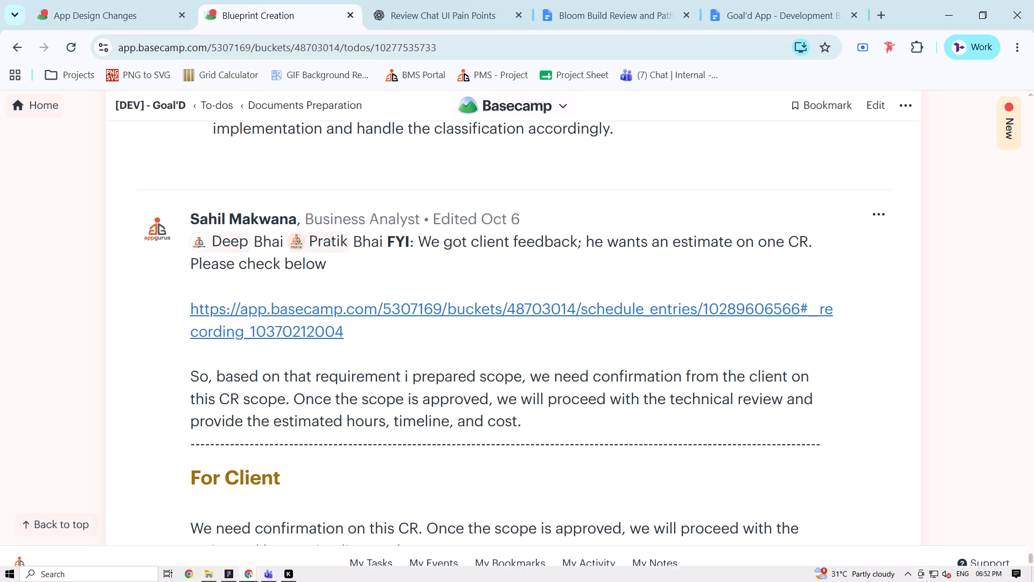